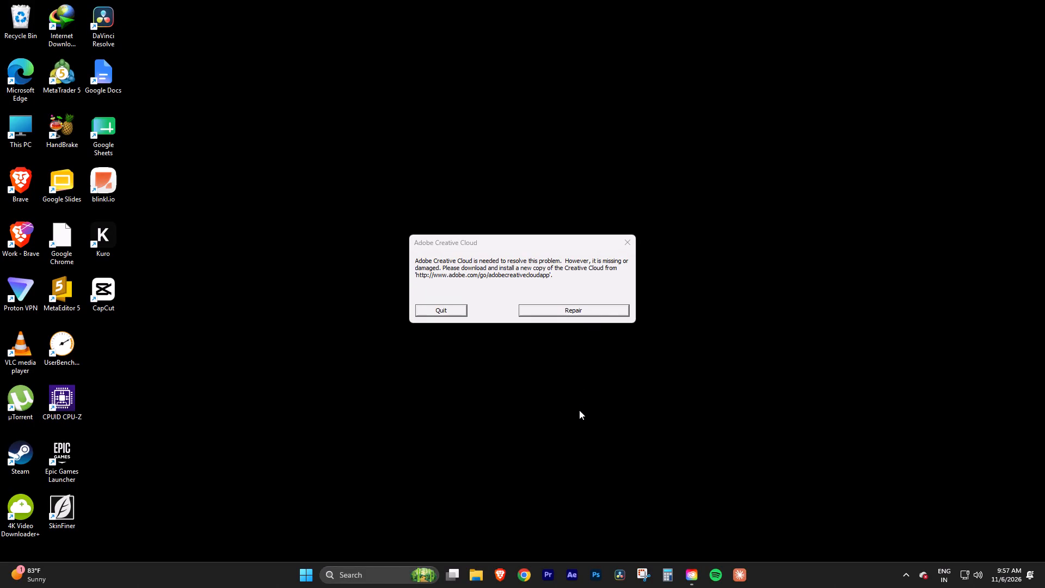
Quit the Adobe Creative Cloud repair dialog without repairing the installation.
left_click(462, 307)
left_click(578, 378)
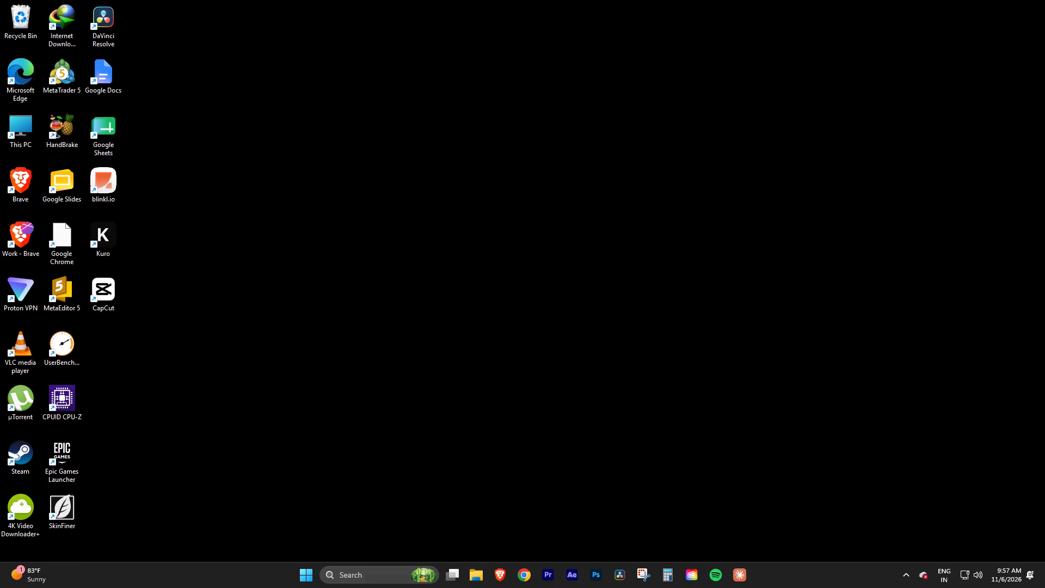
left_click(547, 423)
Launch Adobe Premiere Pro.
double_click(498, 582)
left_click(550, 580)
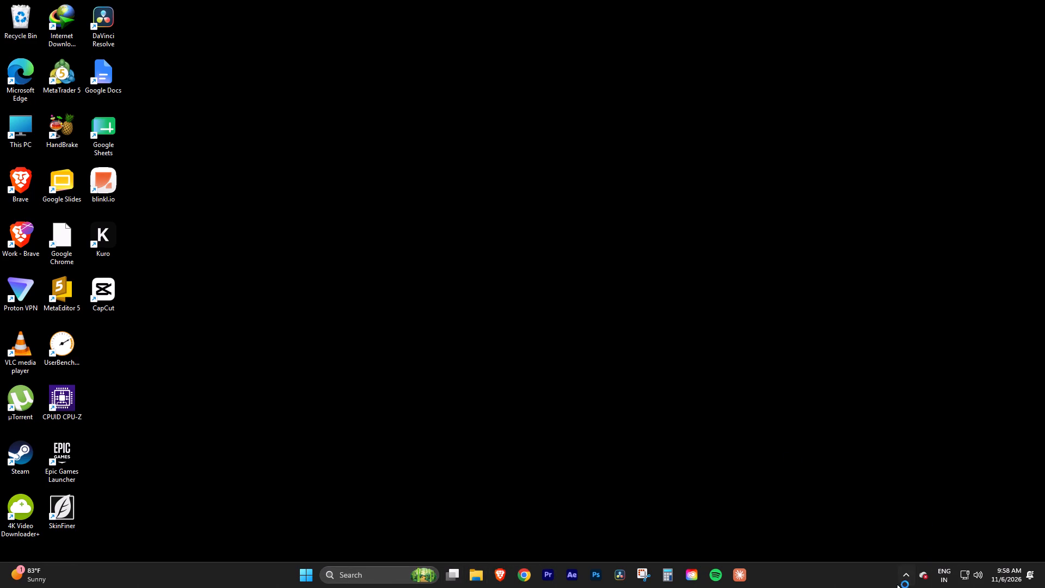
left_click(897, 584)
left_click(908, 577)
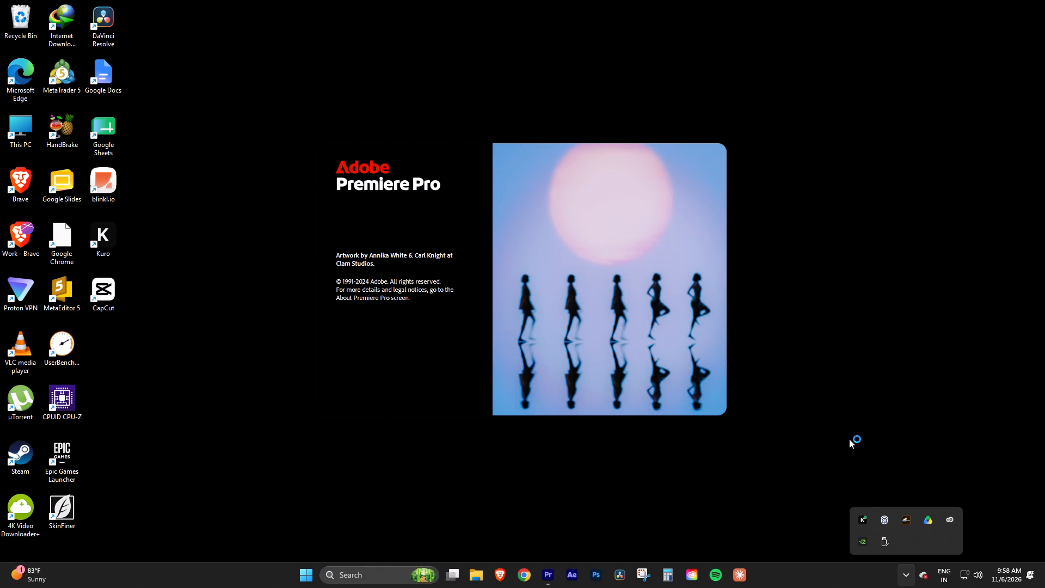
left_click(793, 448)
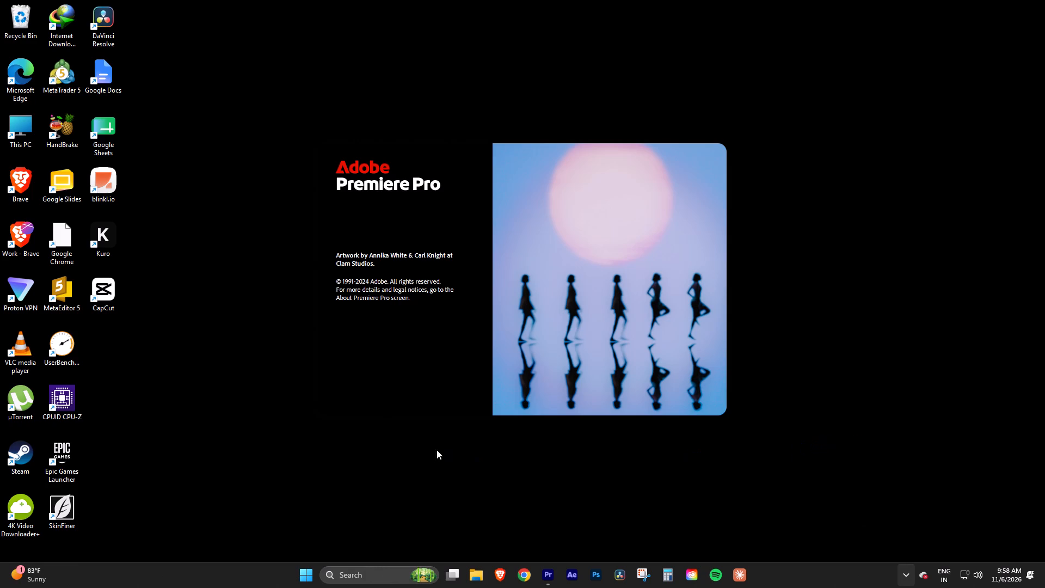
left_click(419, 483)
Find and open Windows Task Manager.
left_click(381, 580)
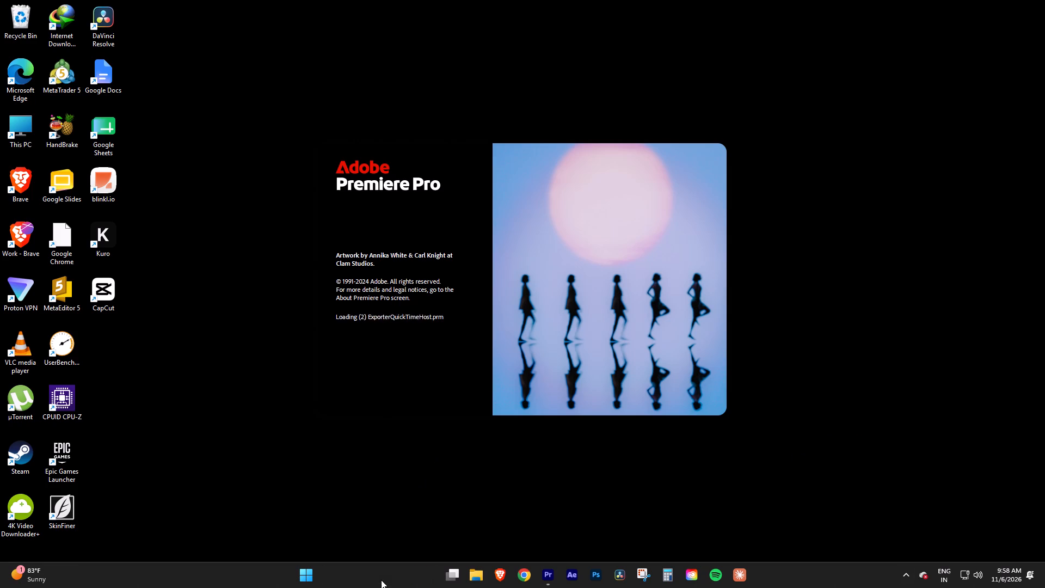
left_click(256, 477)
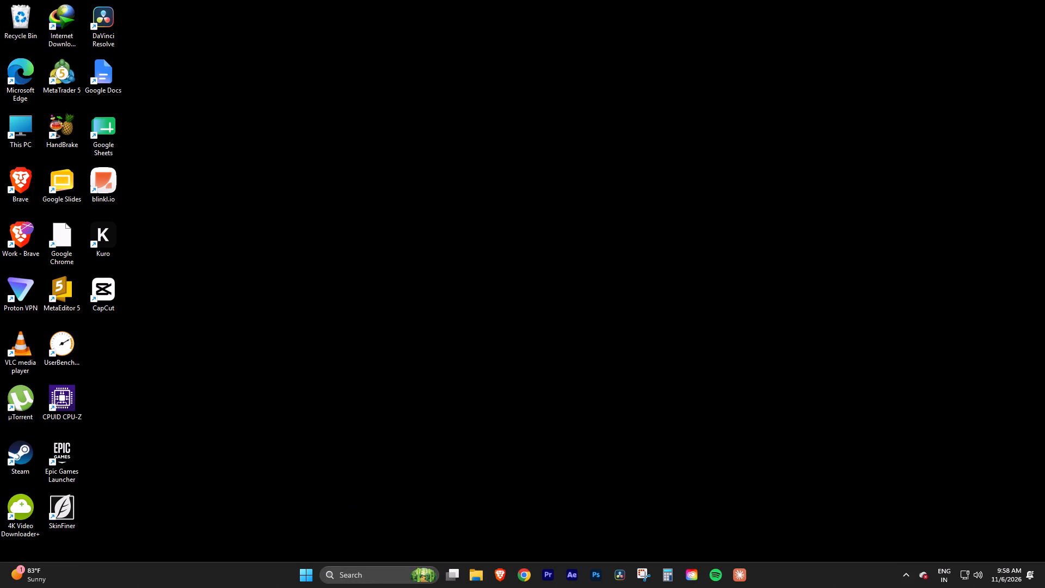
left_click(359, 575)
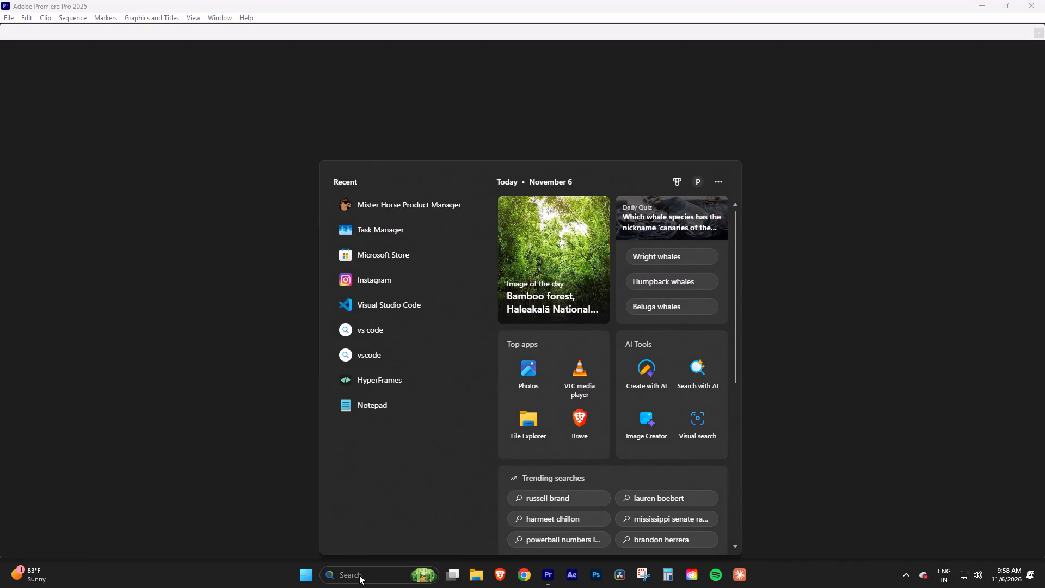
left_click(408, 230)
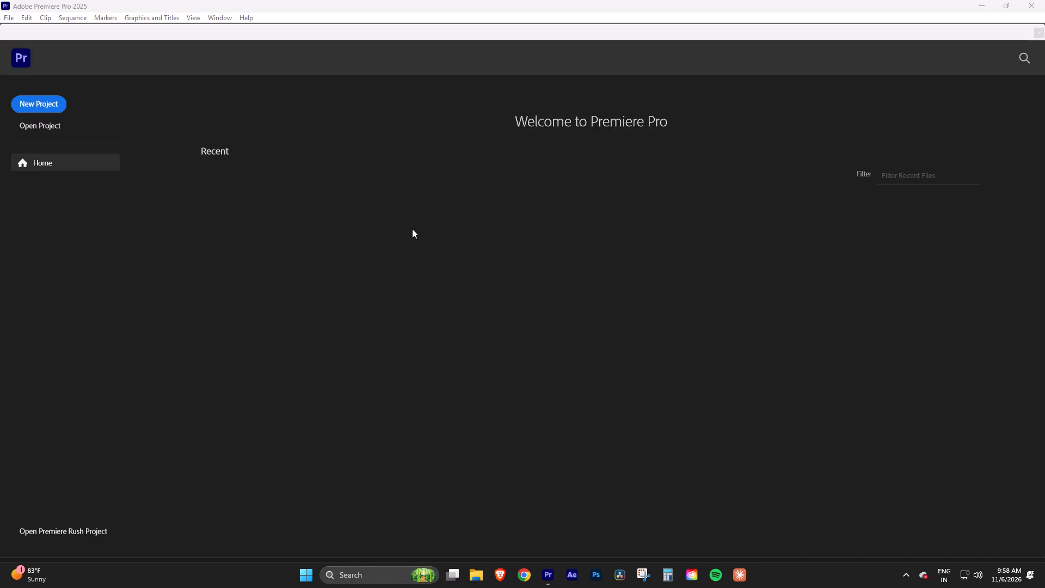
left_click(248, 156)
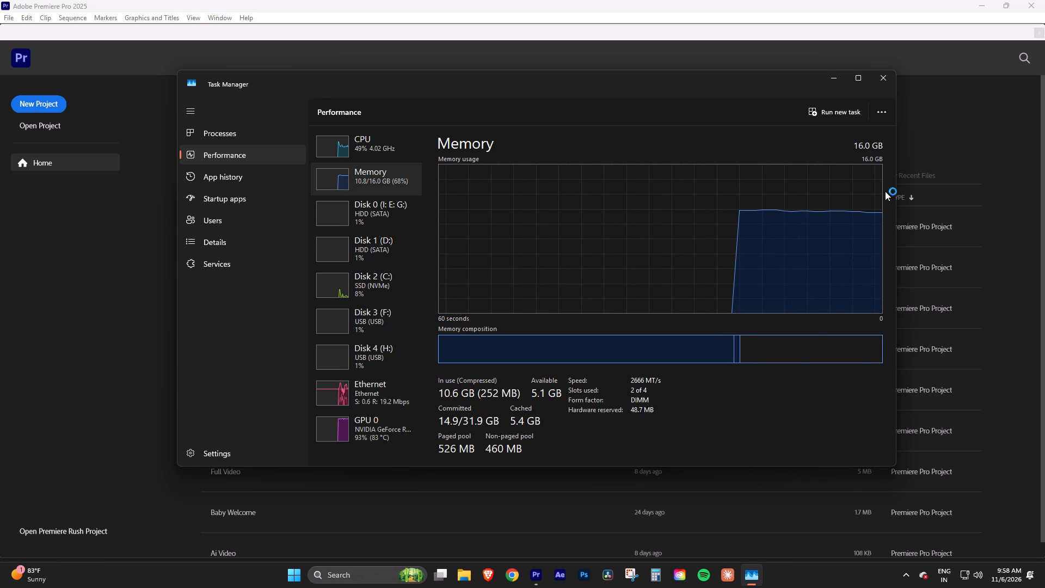
Close Task Manager.
left_click(887, 78)
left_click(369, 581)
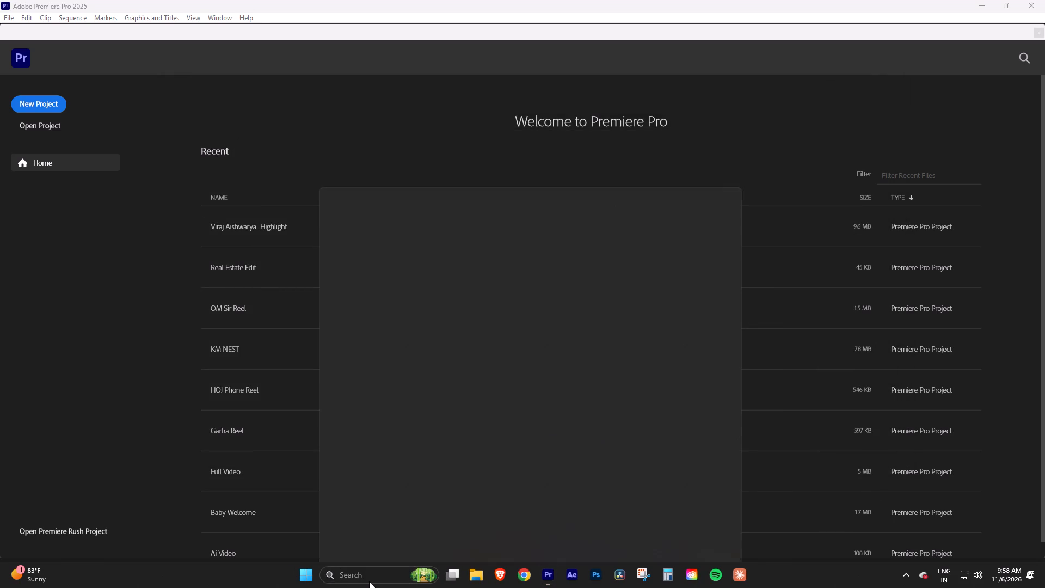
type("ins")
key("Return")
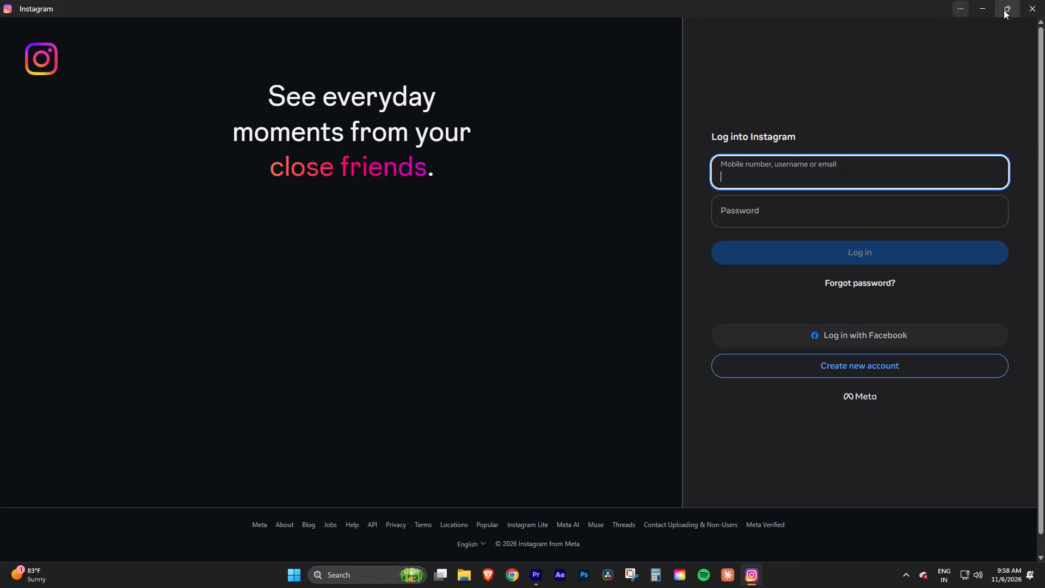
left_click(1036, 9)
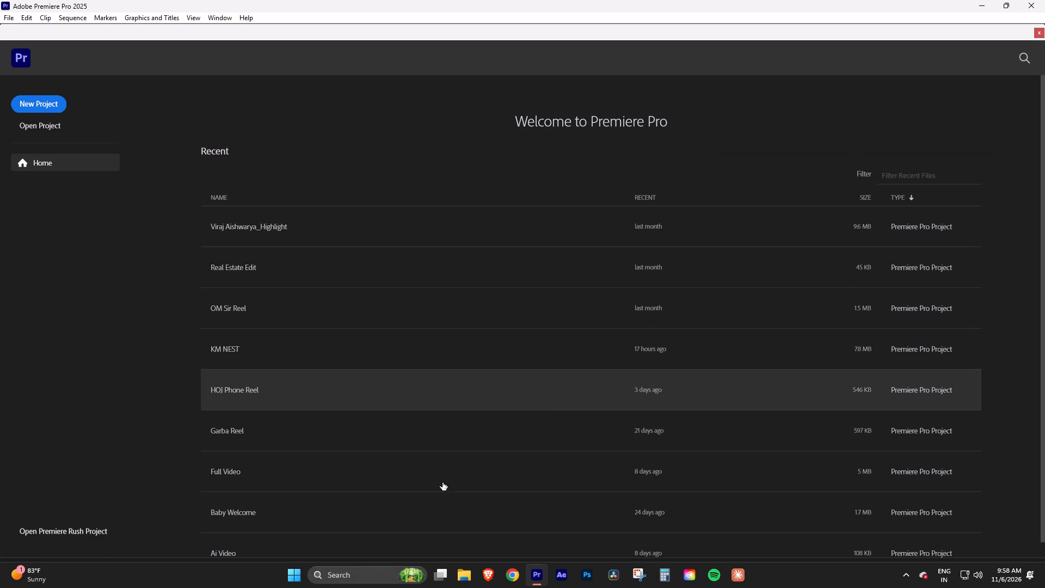
Open the KM NEST project from the recent projects.
scroll(261, 461, "down", 3)
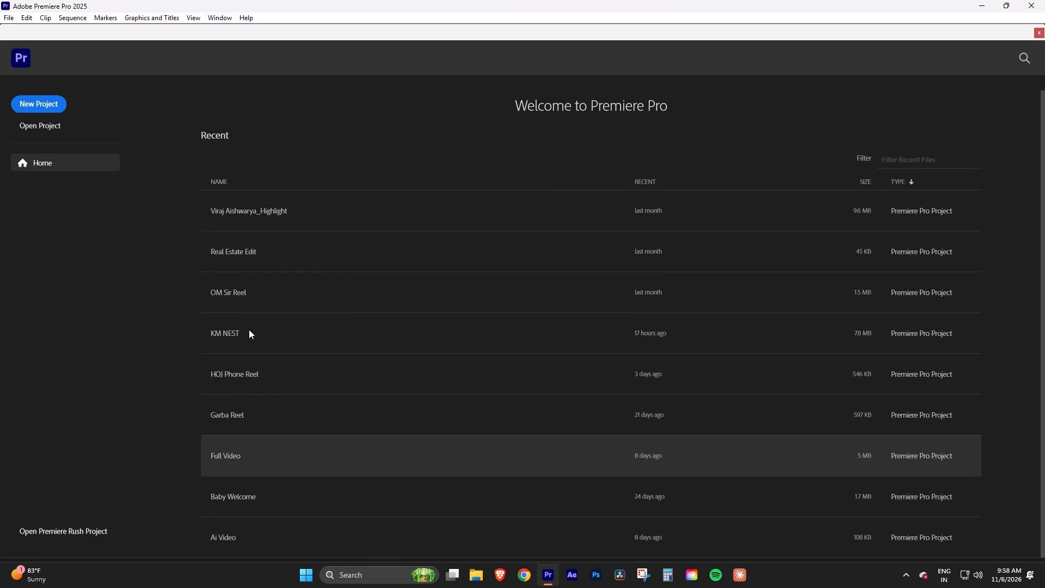
left_click(230, 333)
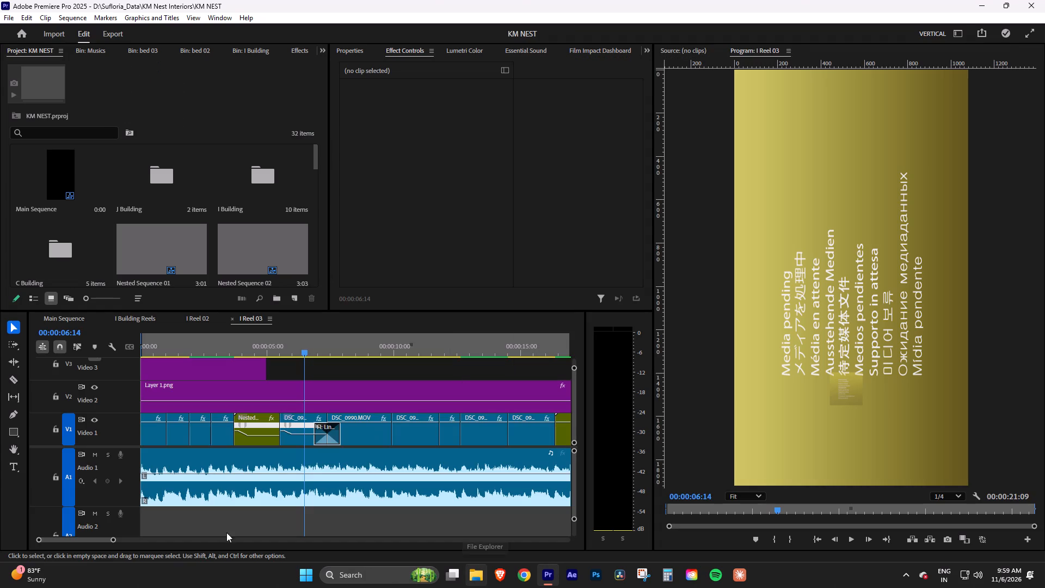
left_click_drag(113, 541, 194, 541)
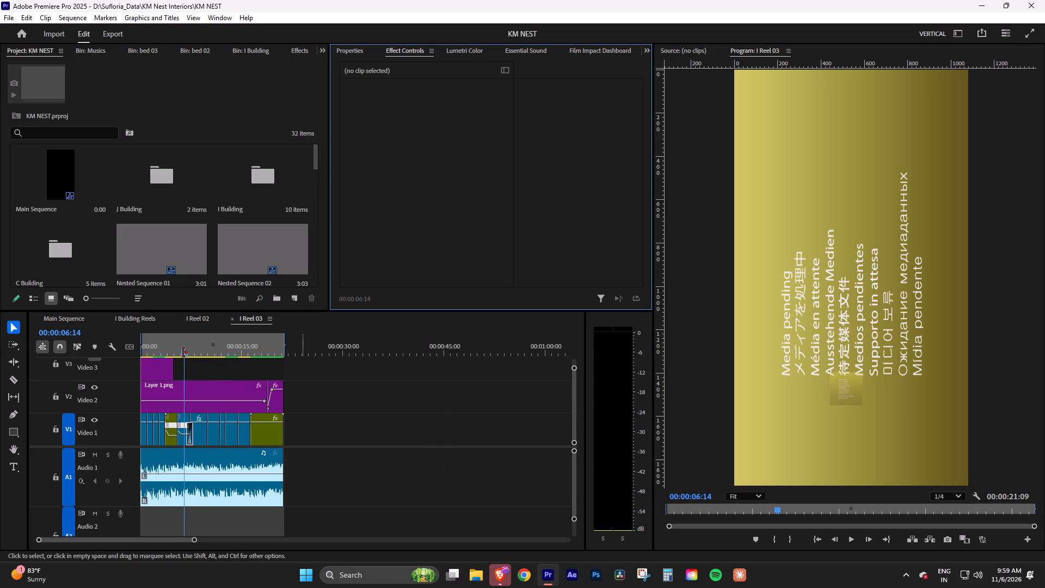
Switch to the Brave browser.
left_click(499, 578)
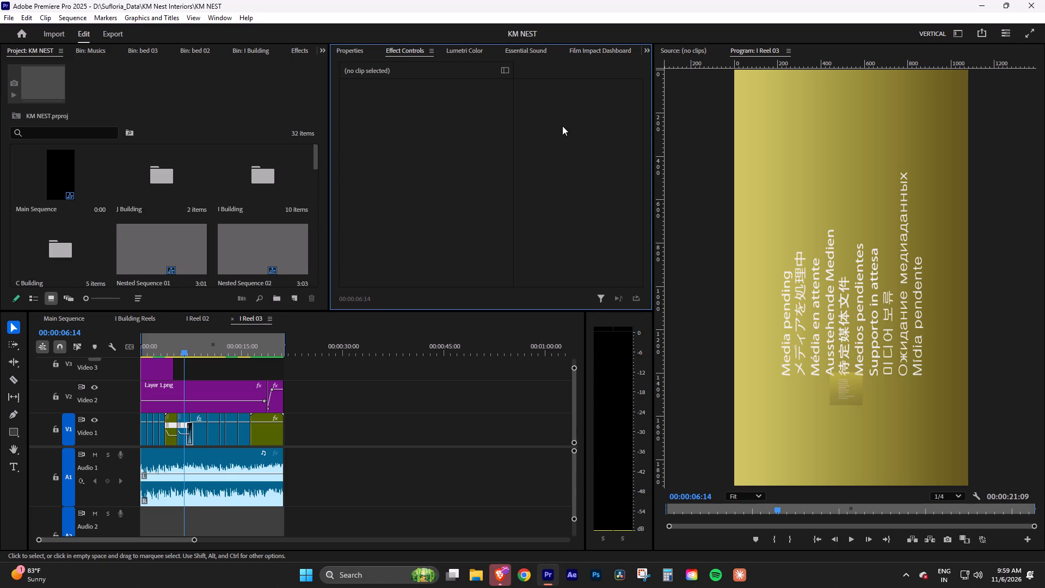
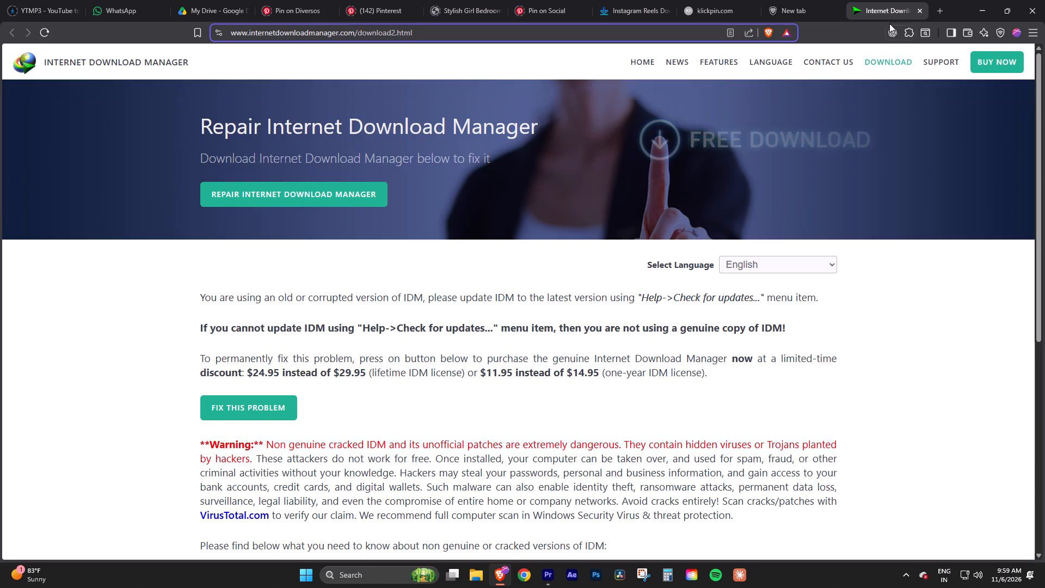
In the Brave browser, close the Internet Download Manager repair page.
left_click(920, 10)
Open instagram.com in the new tab to view its login page, and close that tab.
left_click(751, 32)
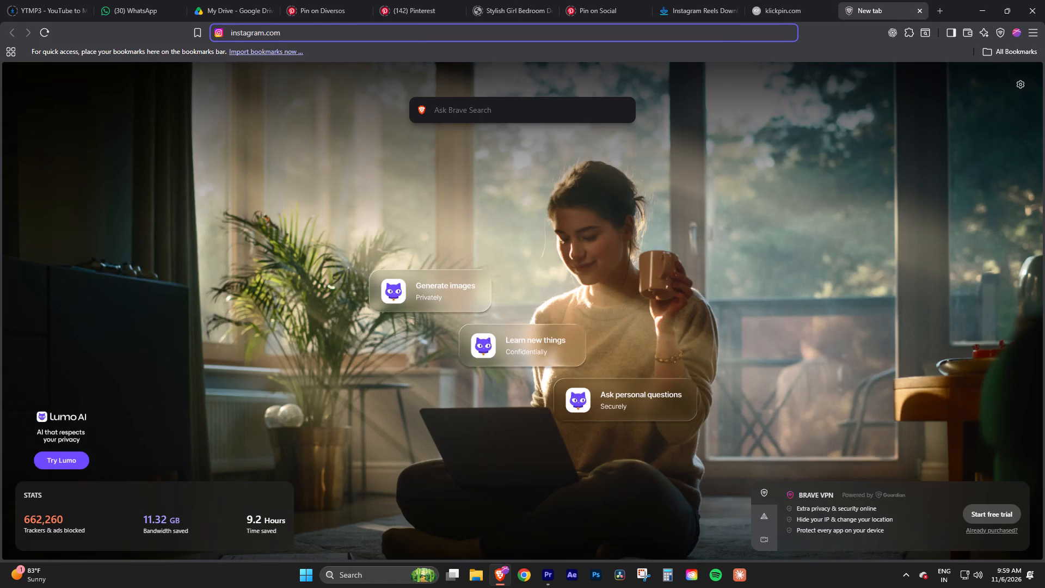
key("Return")
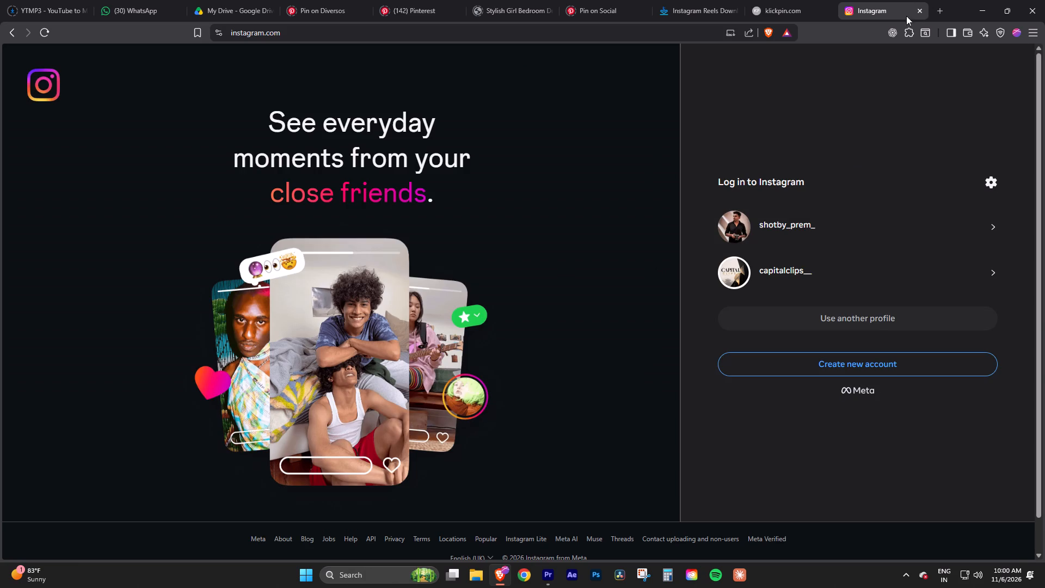
left_click(920, 13)
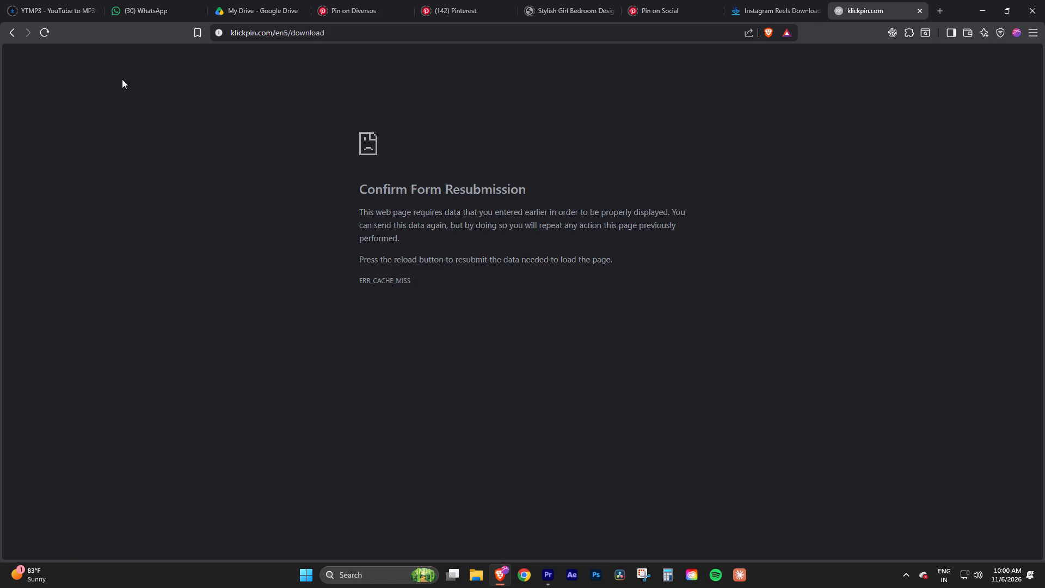
Try to reload the klickpin.com download page.
left_click(40, 34)
left_click(44, 31)
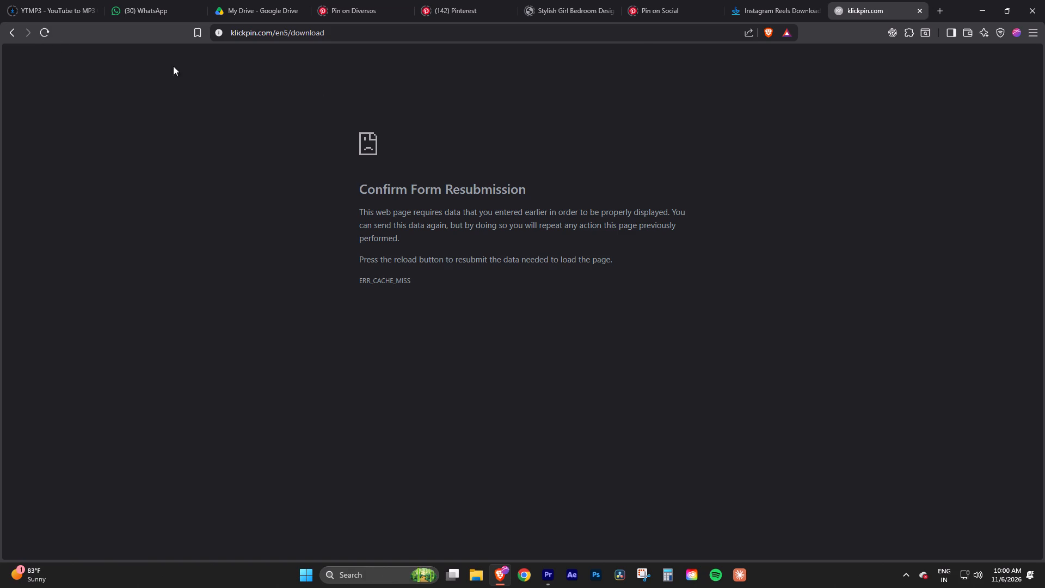
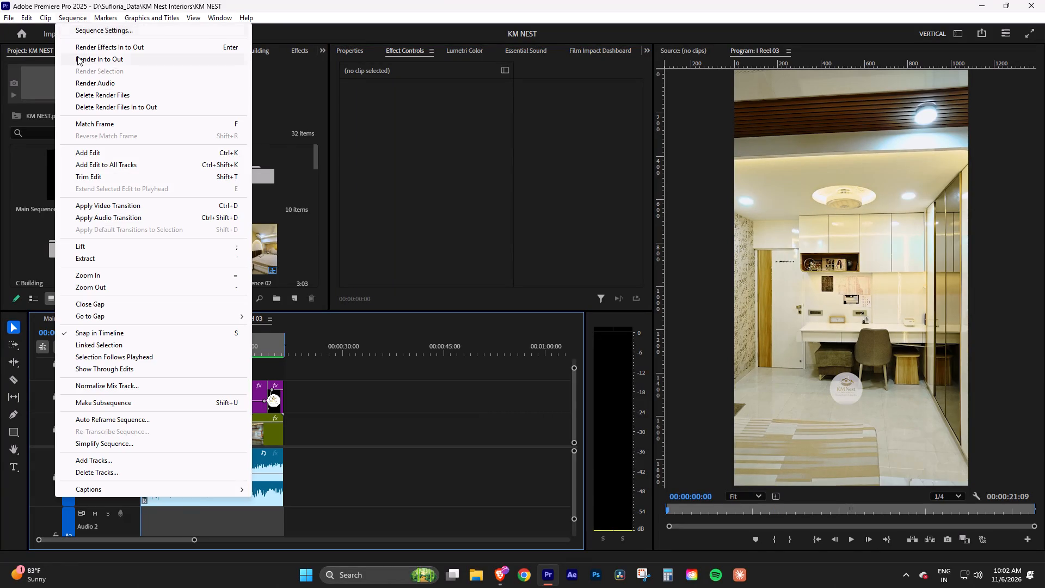
Render the I Reel 03 sequence from its In point to its Out point.
left_click(91, 58)
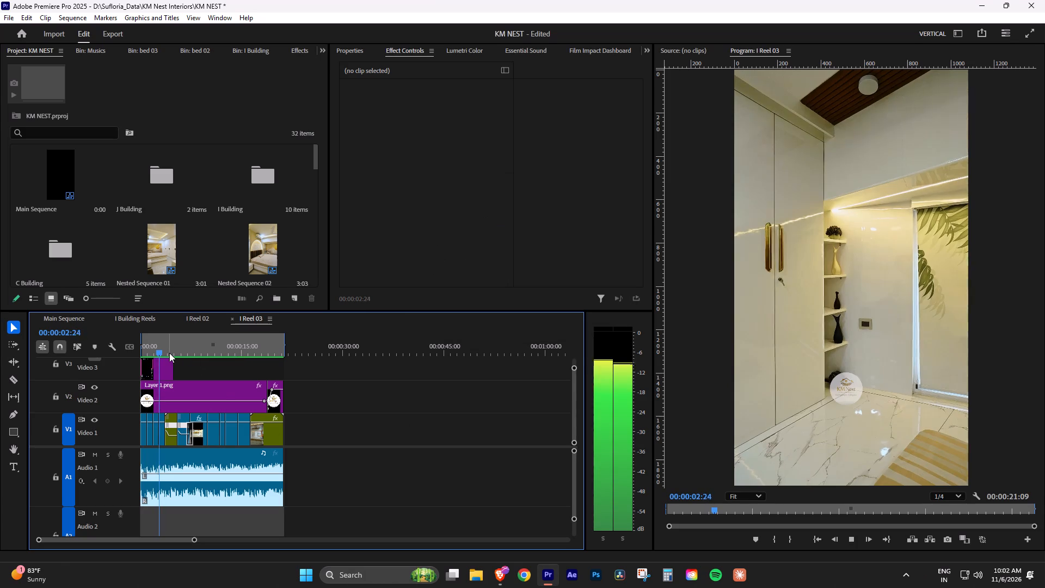
Return the I Reel 03 sequence to its start and play the opening seconds to review it.
left_click_drag(163, 353, 119, 361)
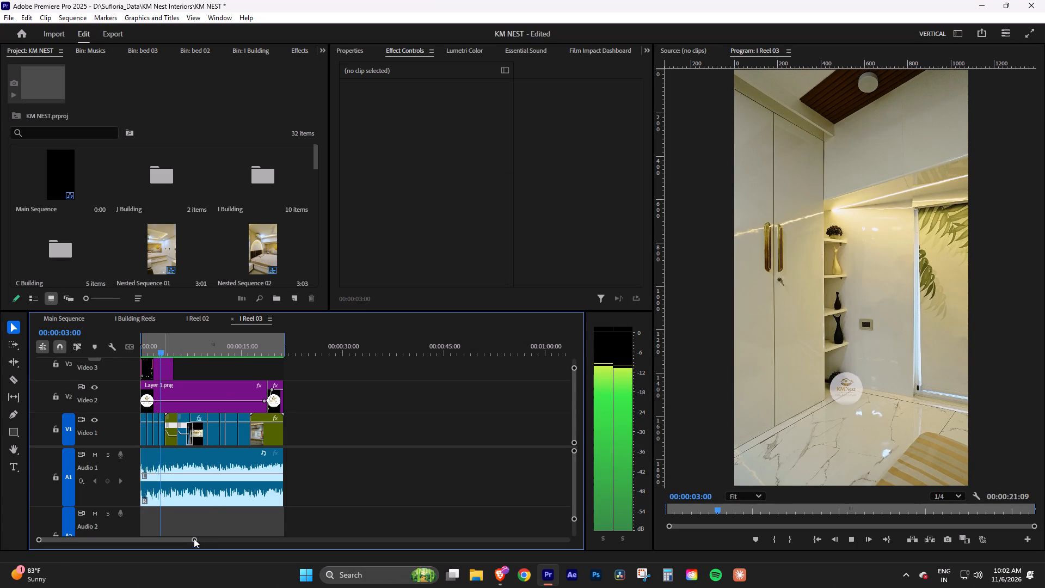
left_click_drag(194, 538, 164, 541)
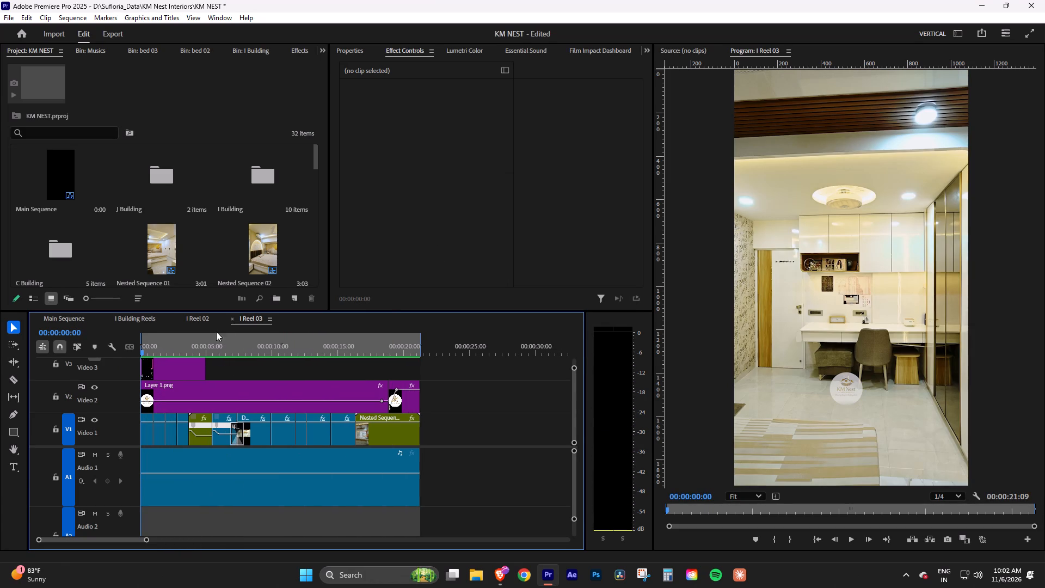
left_click_drag(160, 354, 136, 357)
left_click(841, 540)
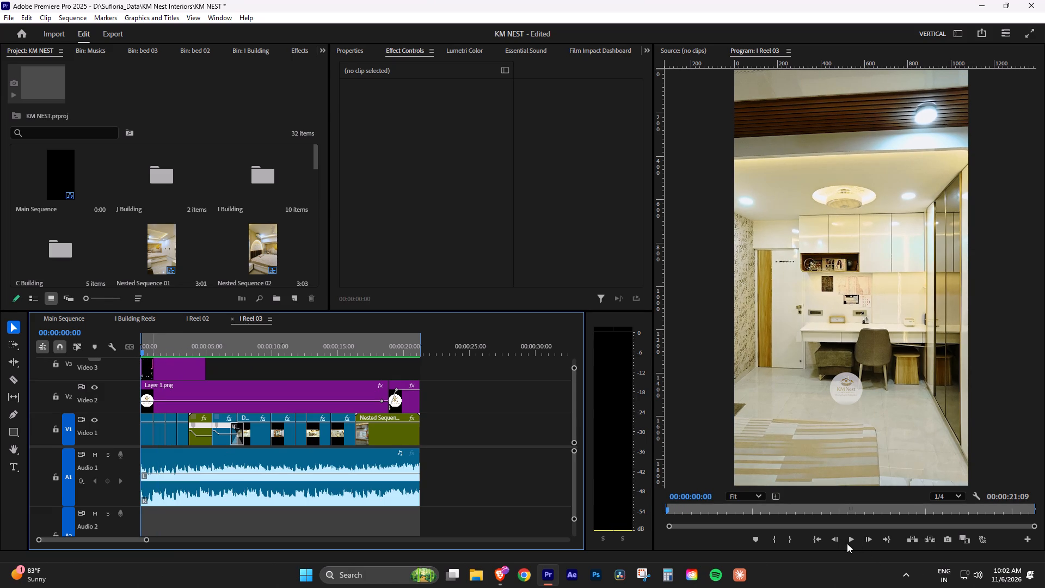
left_click(849, 543)
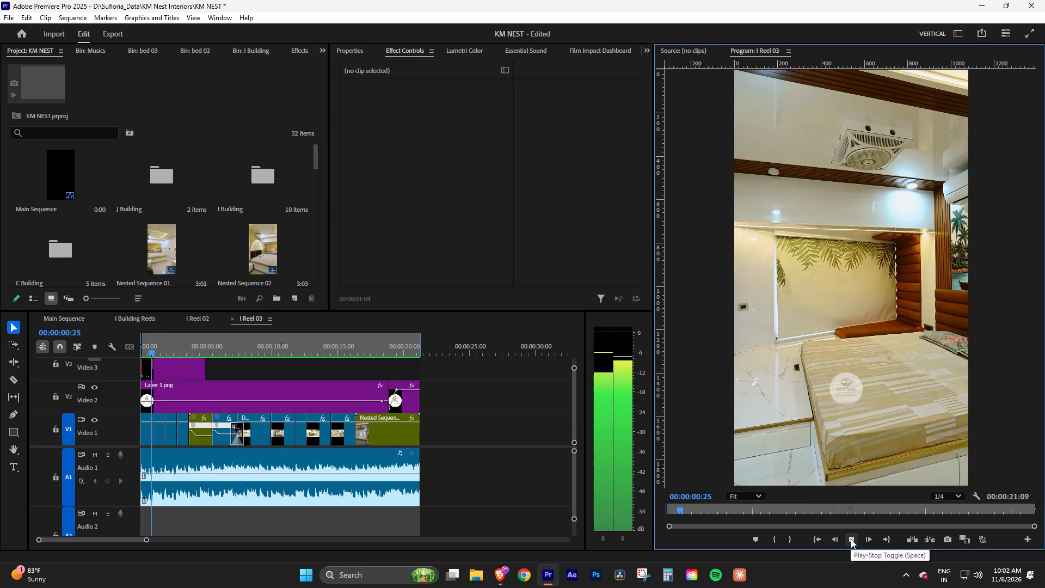
left_click(851, 539)
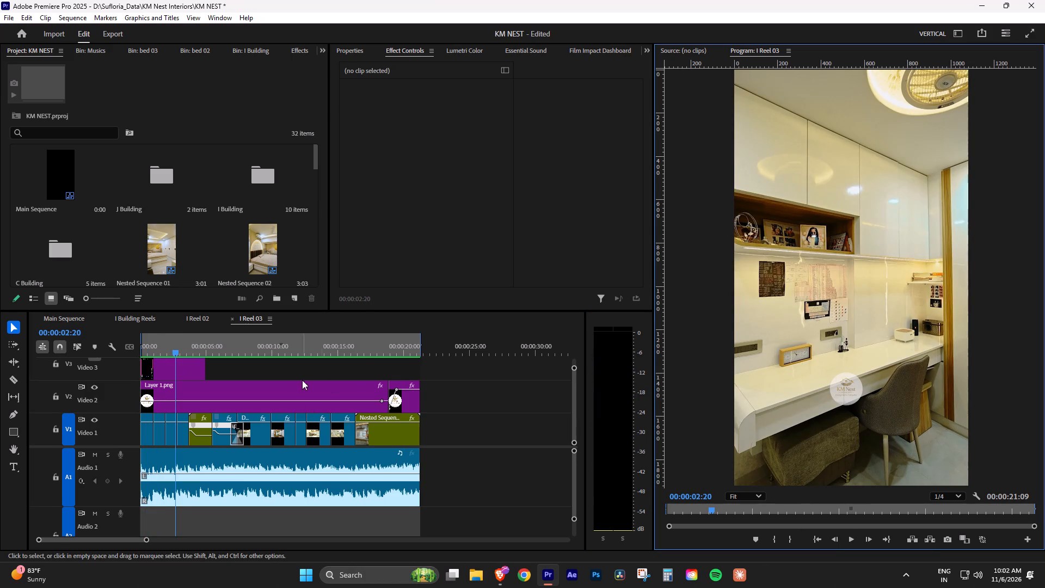
Open the I Reel 02 sequence and review its opening shots and its closing logo section.
left_click(198, 319)
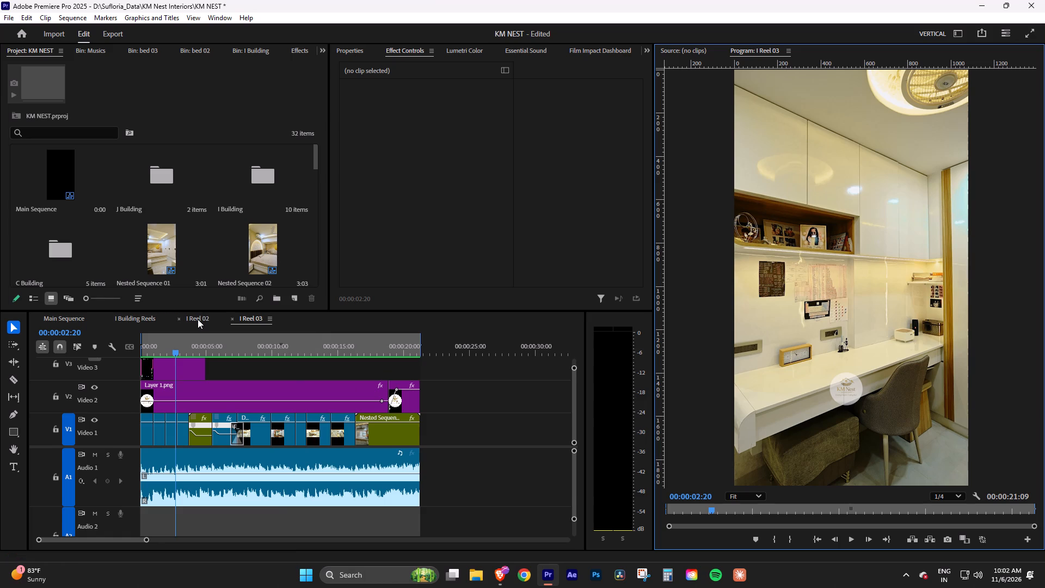
left_click_drag(204, 352, 157, 356)
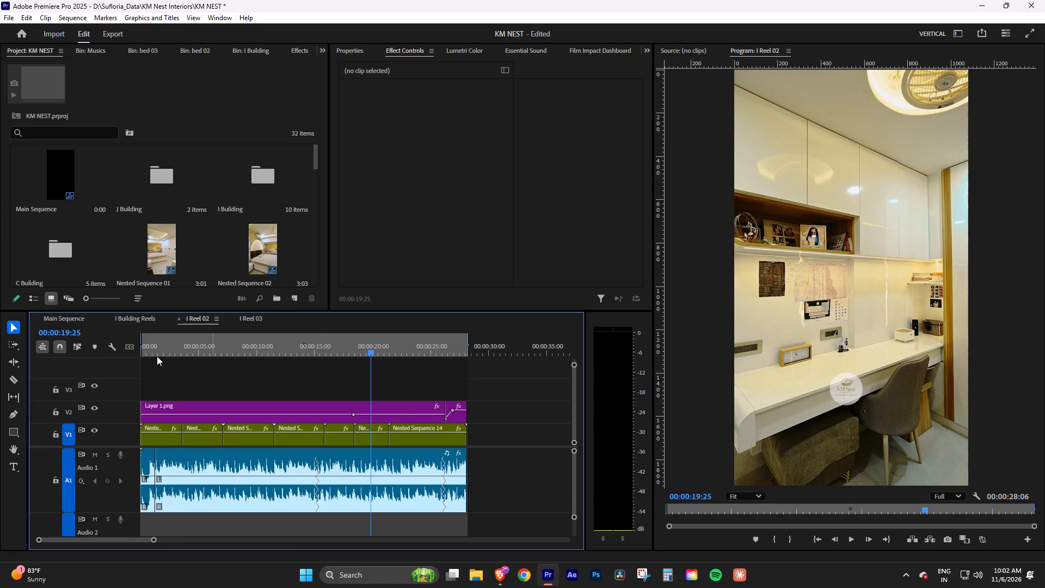
left_click_drag(157, 356, 126, 360)
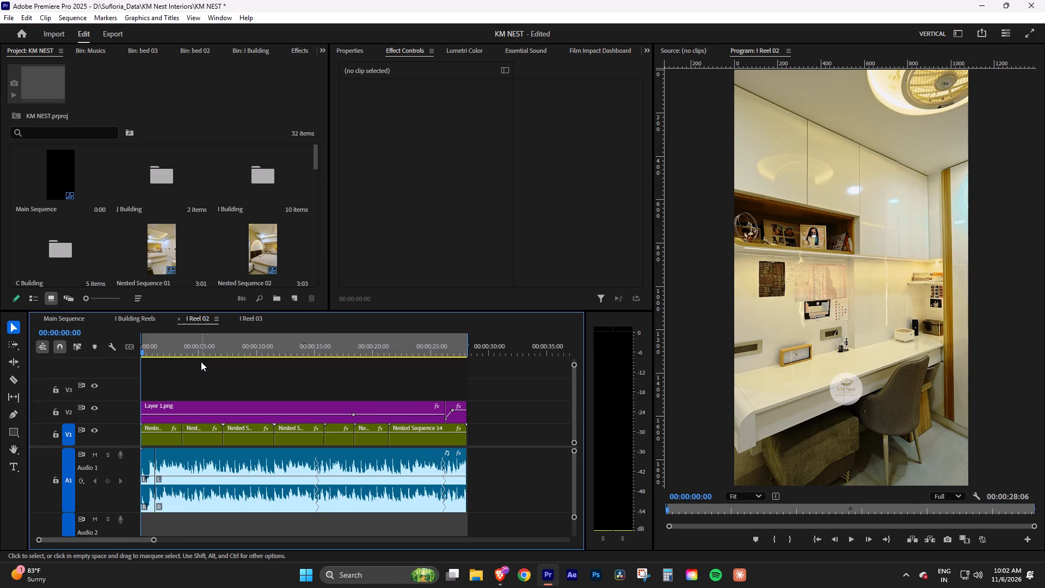
left_click_drag(153, 352, 132, 354)
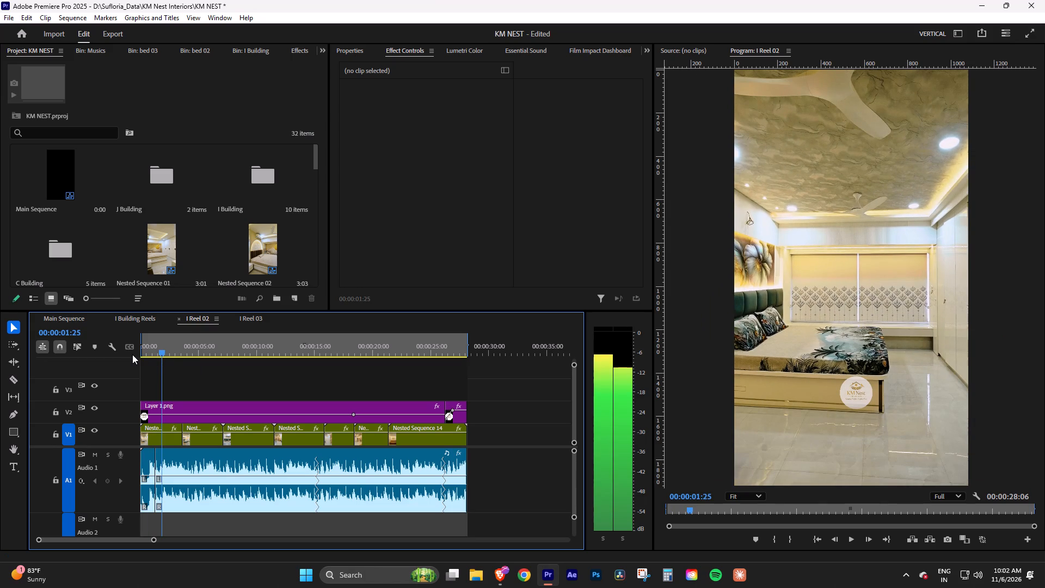
left_click_drag(146, 353, 124, 362)
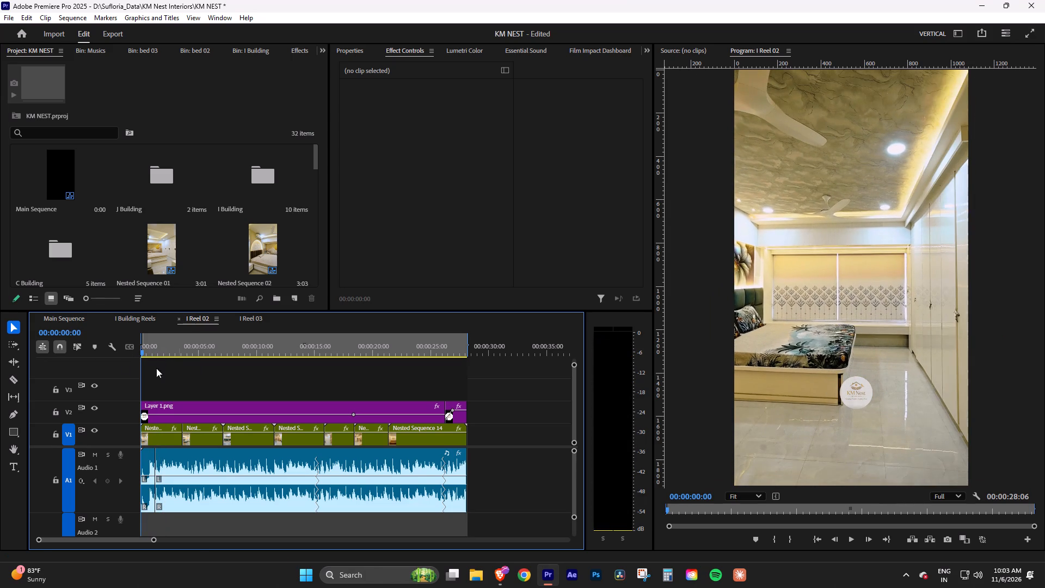
left_click_drag(361, 353, 445, 357)
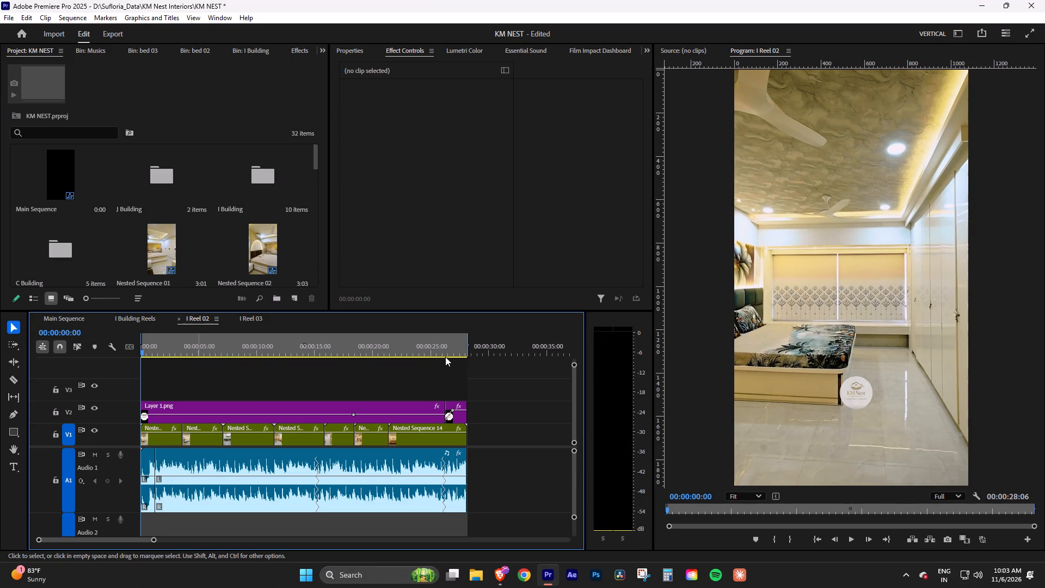
left_click_drag(445, 357, 423, 357)
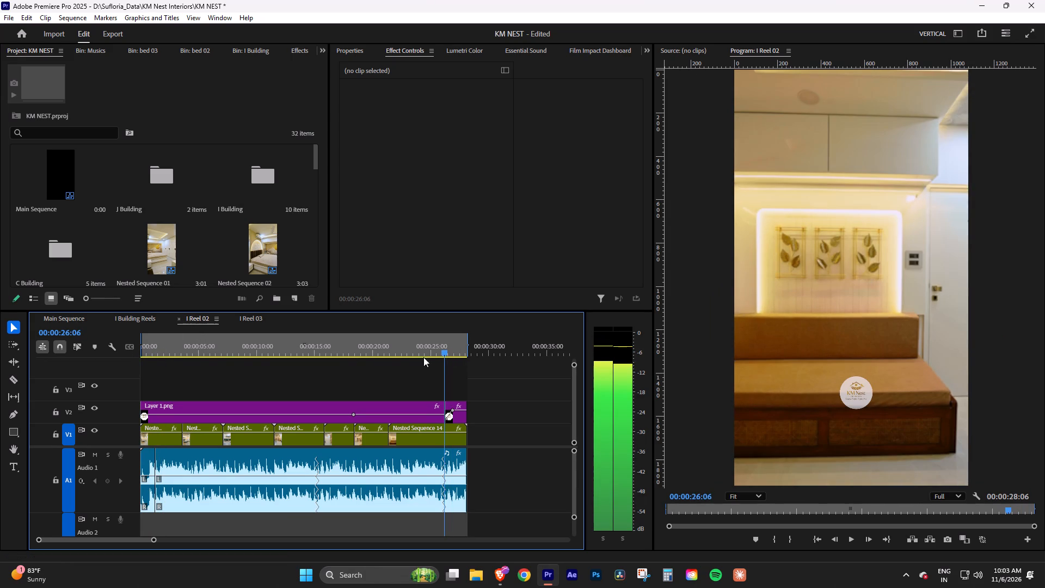
left_click_drag(423, 357, 165, 352)
Open the I Building Reels sequence and review its opening seconds.
left_click(144, 318)
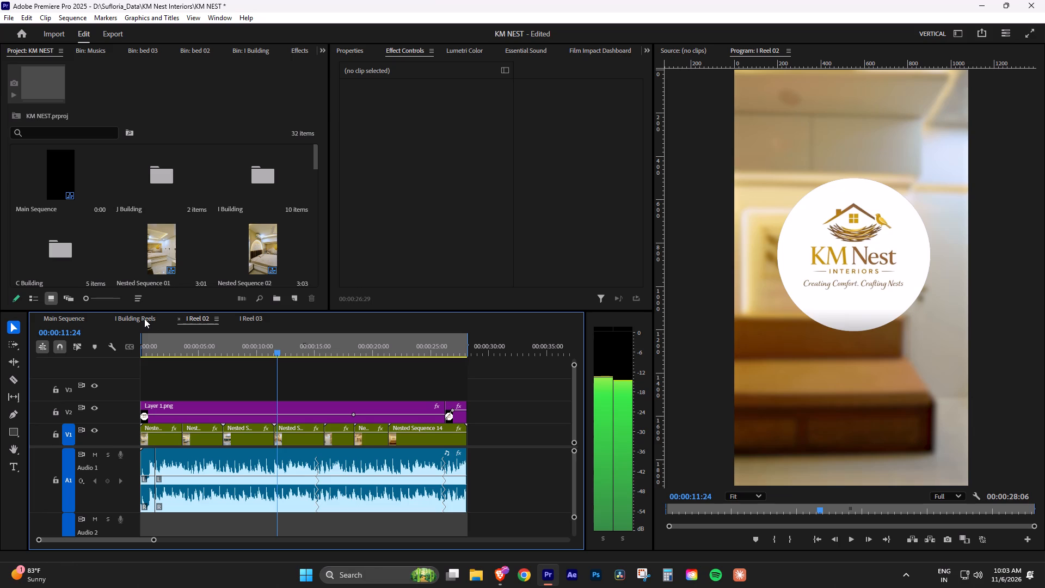
left_click_drag(157, 355, 155, 355)
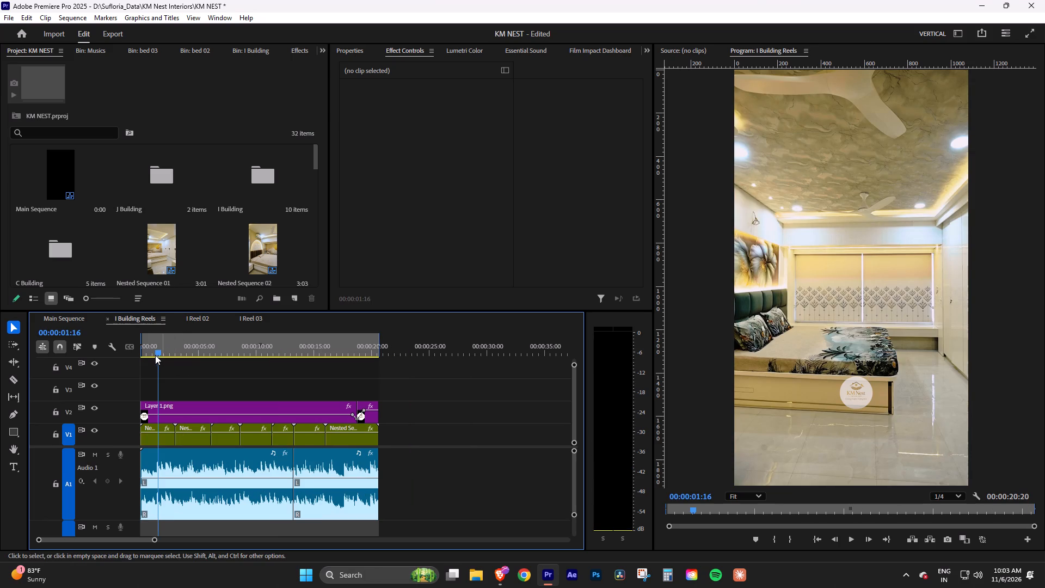
left_click_drag(155, 355, 122, 360)
left_click_drag(155, 350, 136, 358)
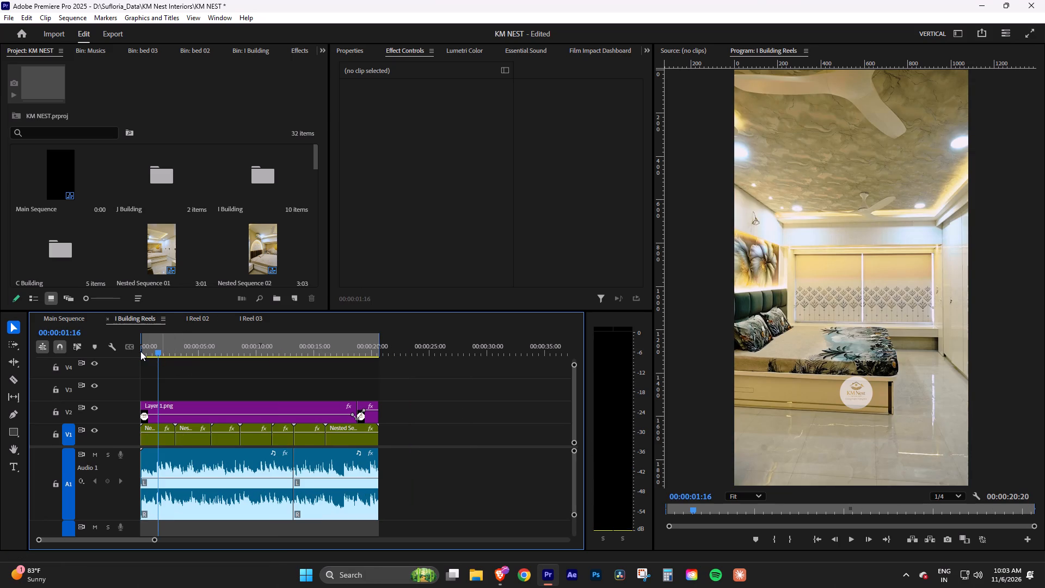
left_click_drag(143, 353, 154, 356)
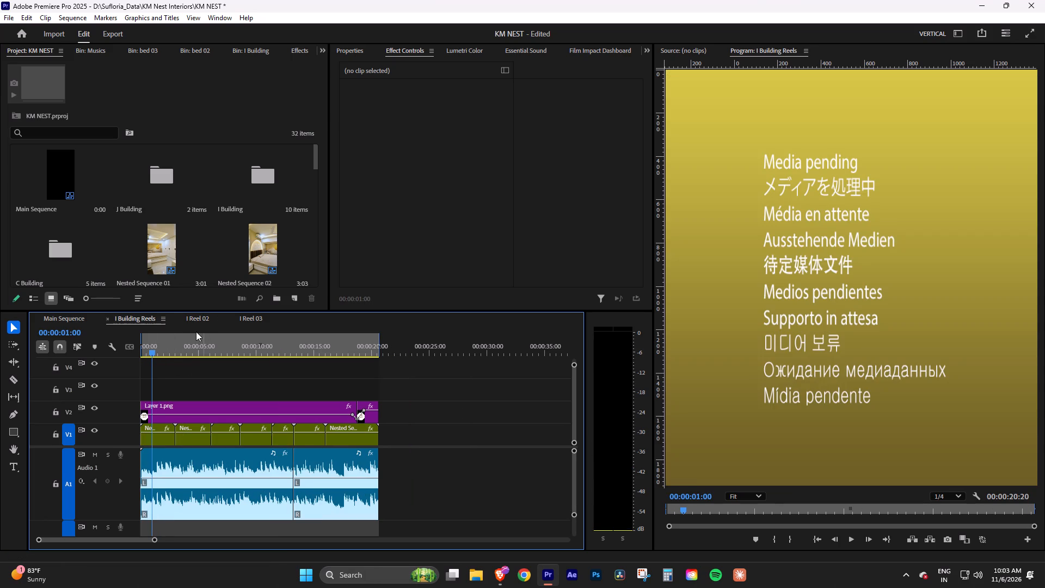
left_click_drag(153, 353, 113, 357)
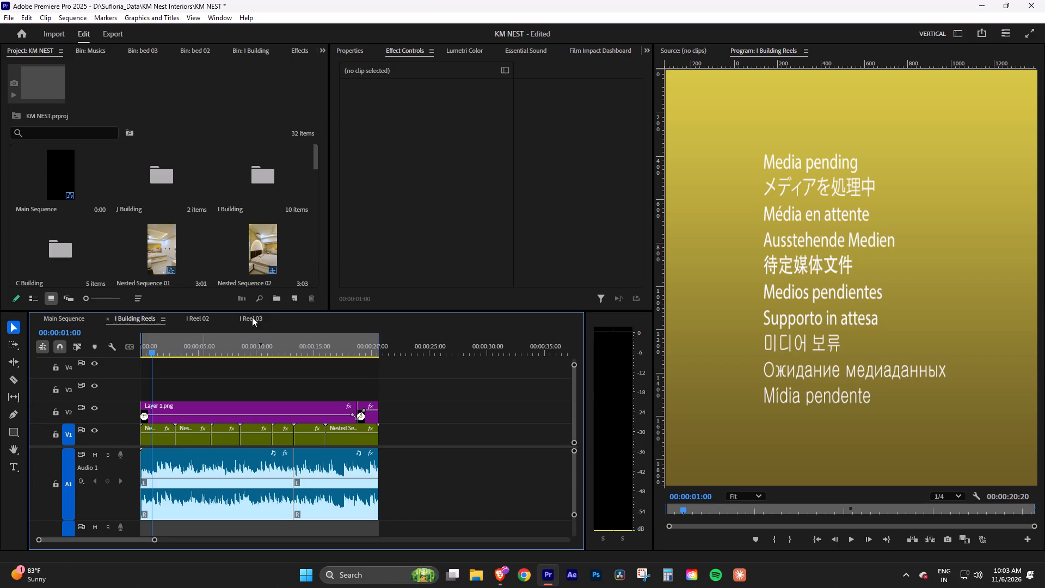
Copy the Mockup_e_Safe_1.png overlay from Video 3 of I Reel 03 and paste it at the start of V3 in I Reel 02.
left_click(252, 317)
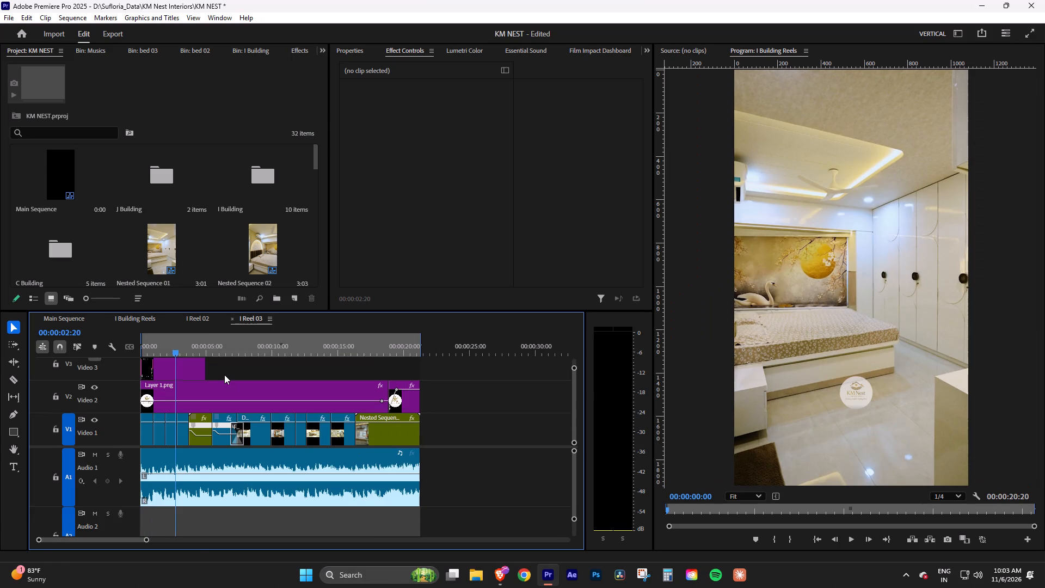
left_click(192, 375)
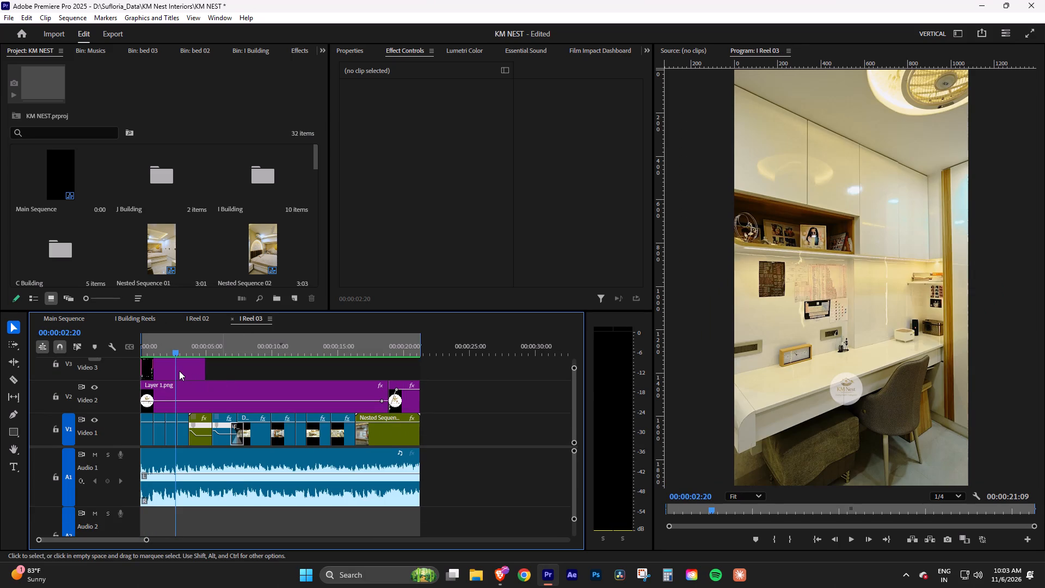
left_click(179, 371)
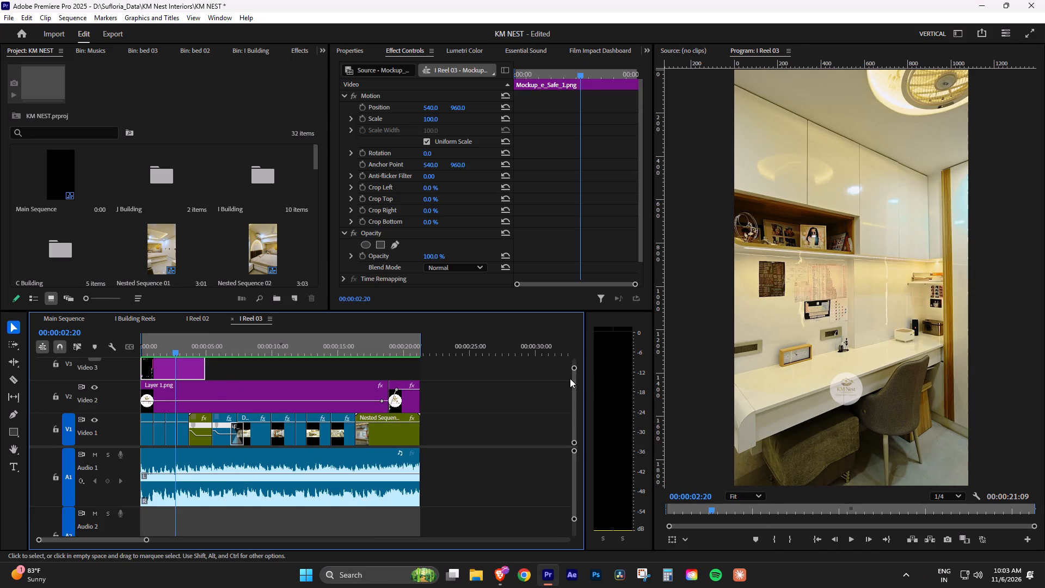
left_click(574, 368)
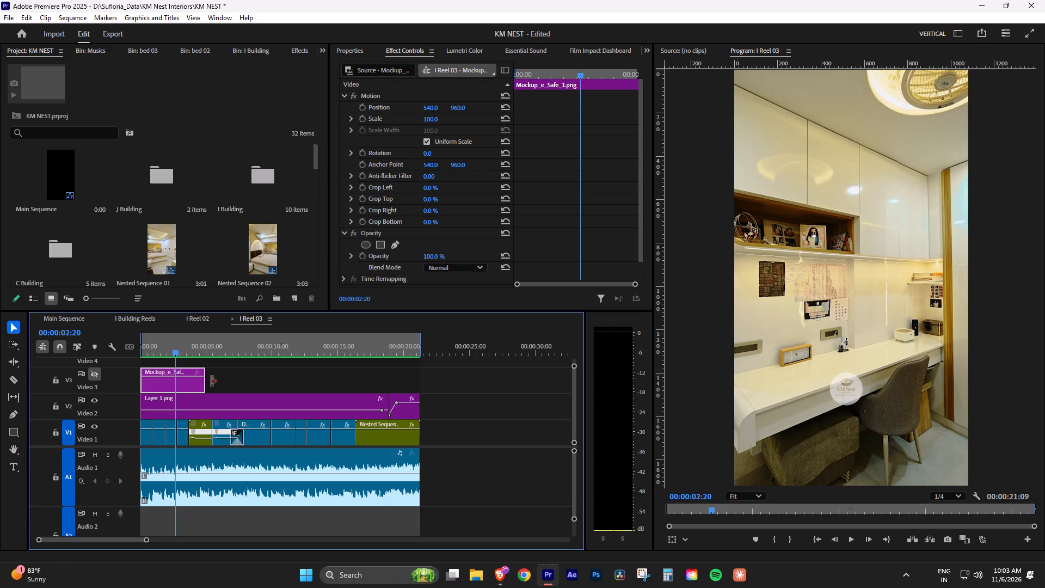
right_click(189, 388)
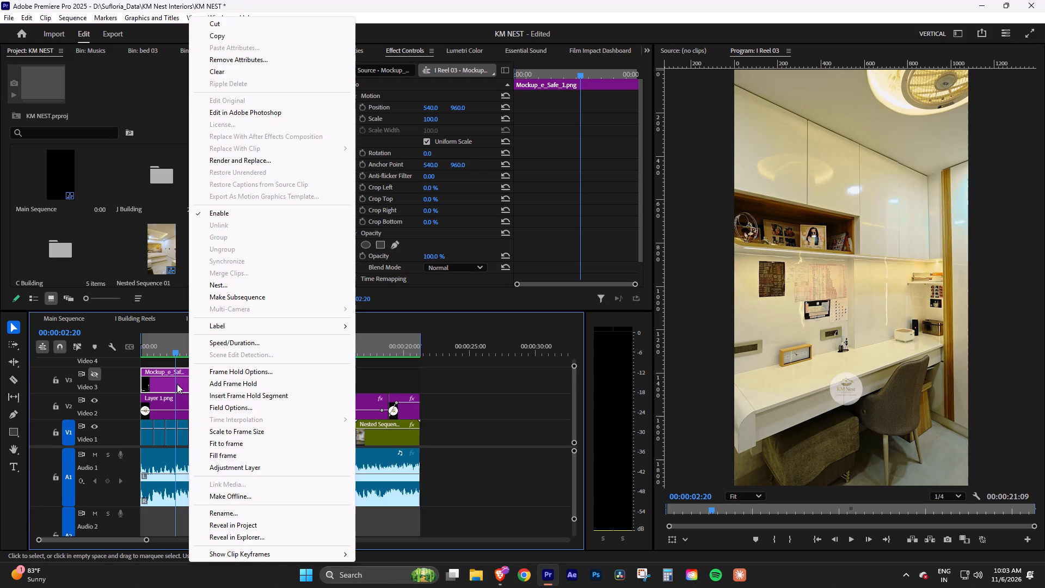
left_click(227, 36)
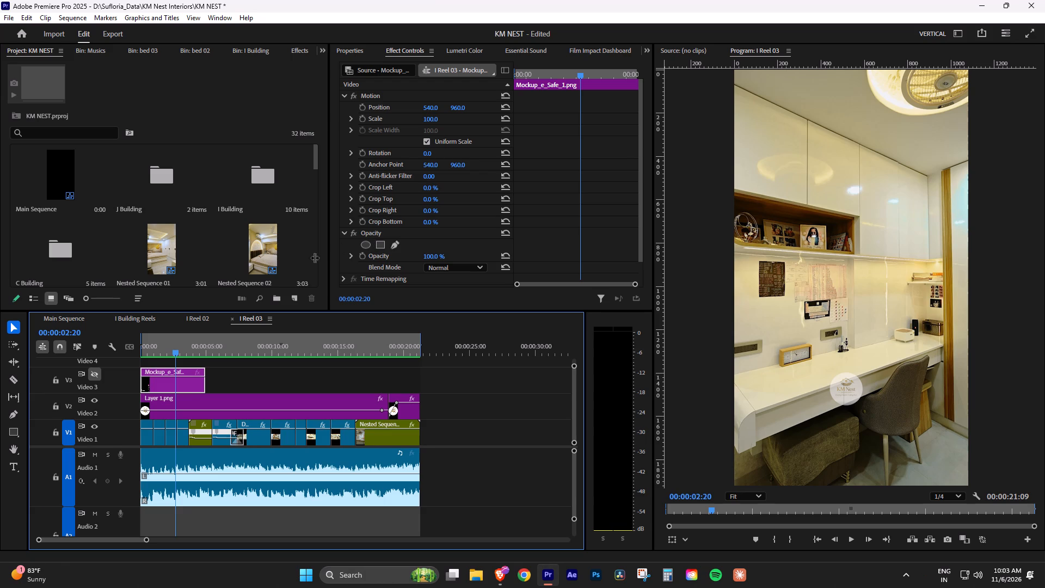
left_click(188, 385)
key("ctrl+c")
key("ctrl+c")
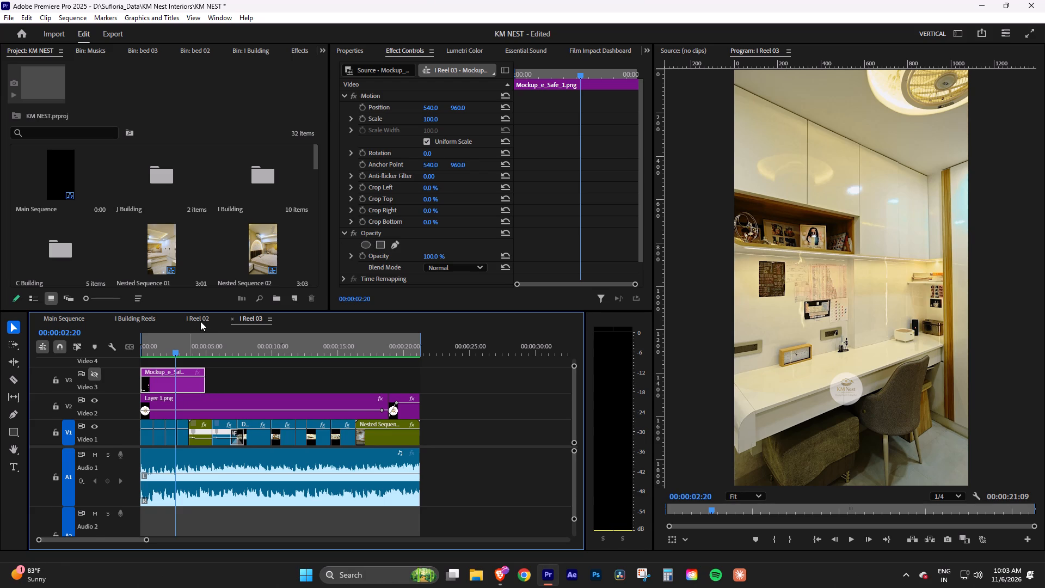
left_click(199, 319)
left_click_drag(193, 350, 104, 360)
key("ctrl+v")
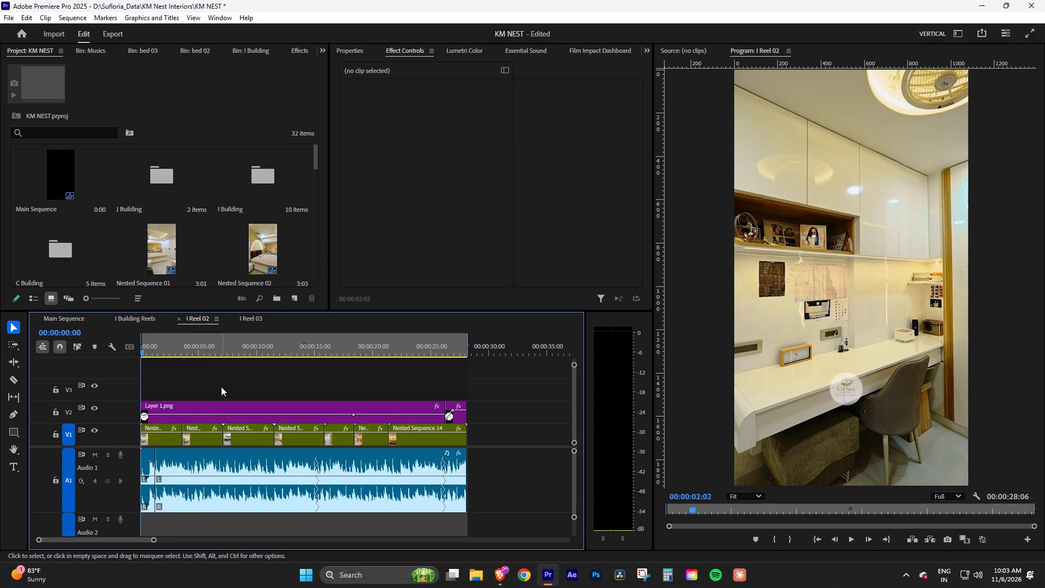
left_click_drag(157, 352, 133, 355)
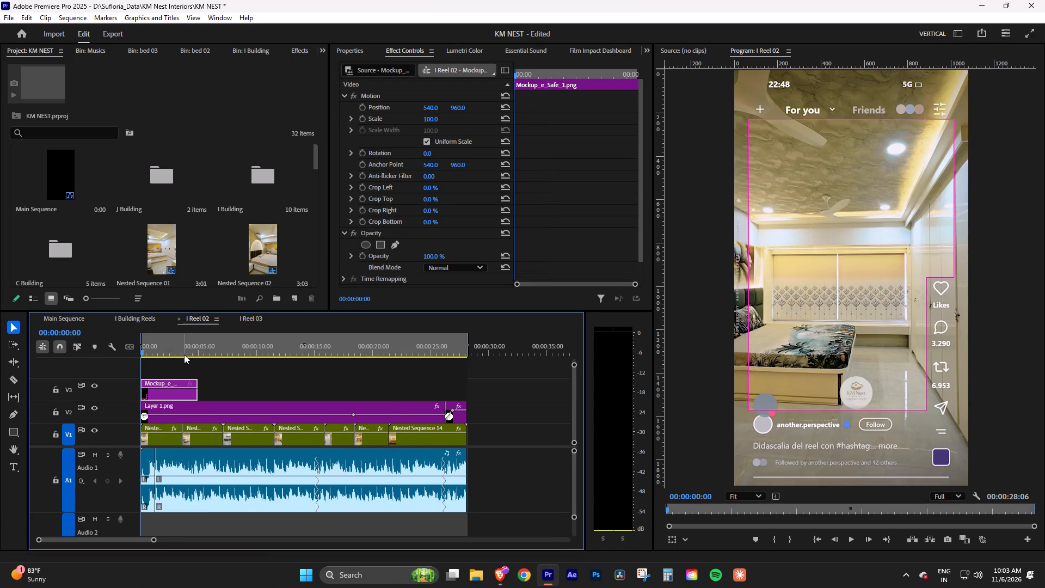
Reposition the long Layer 1.png logo clip in I Reel 02 to 504, 1479 so it sits inside the safe-zone outline.
left_click(262, 416)
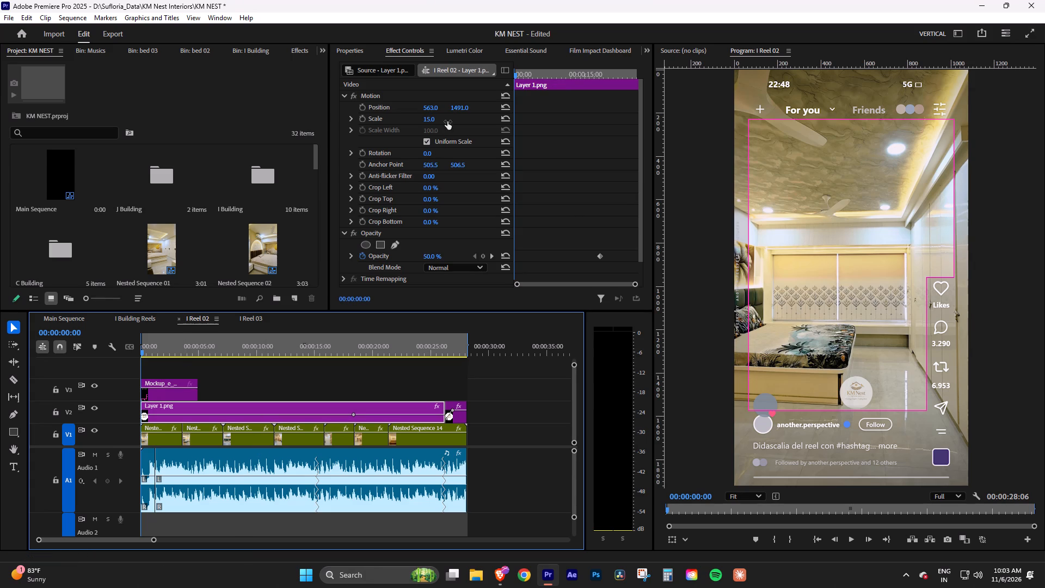
left_click_drag(459, 106, 452, 108)
left_click_drag(433, 107, 414, 111)
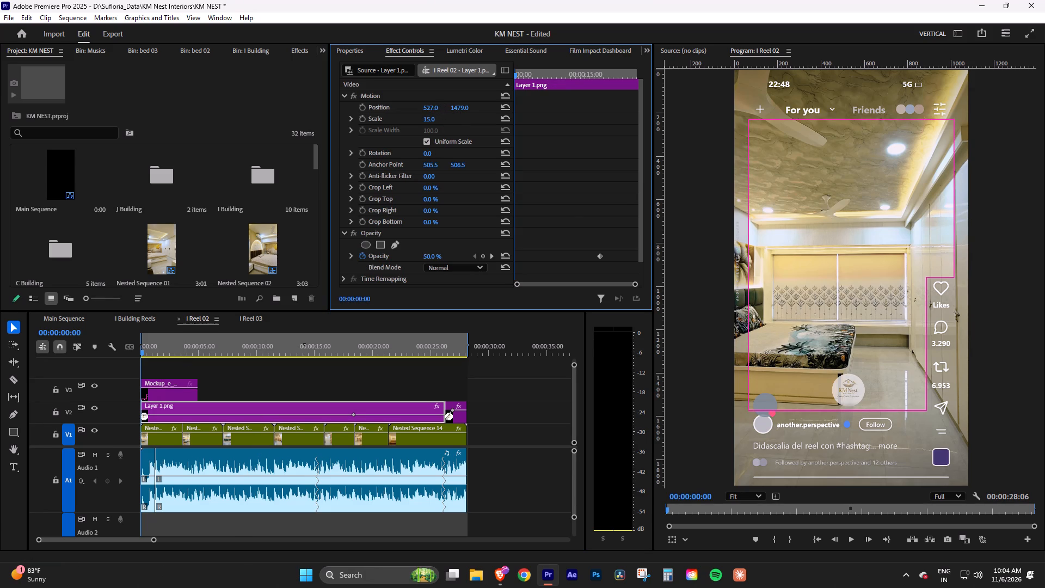
left_click_drag(414, 111, 402, 113)
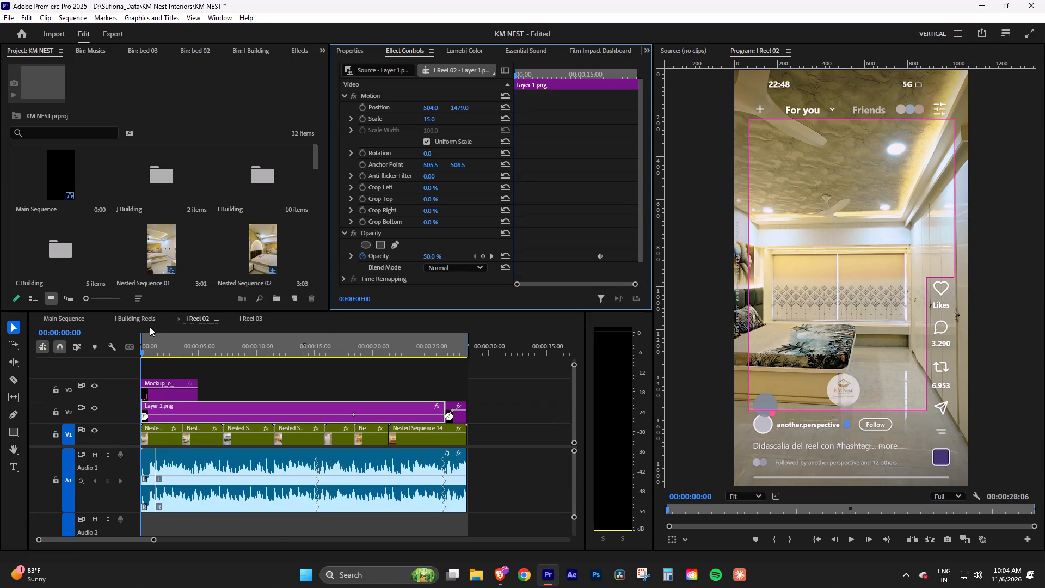
Copy the Mockup_e_Safe_1.png overlay clip from I Reel 02 and hide that sequence's V3 track.
left_click(159, 393)
key("ctrl+c")
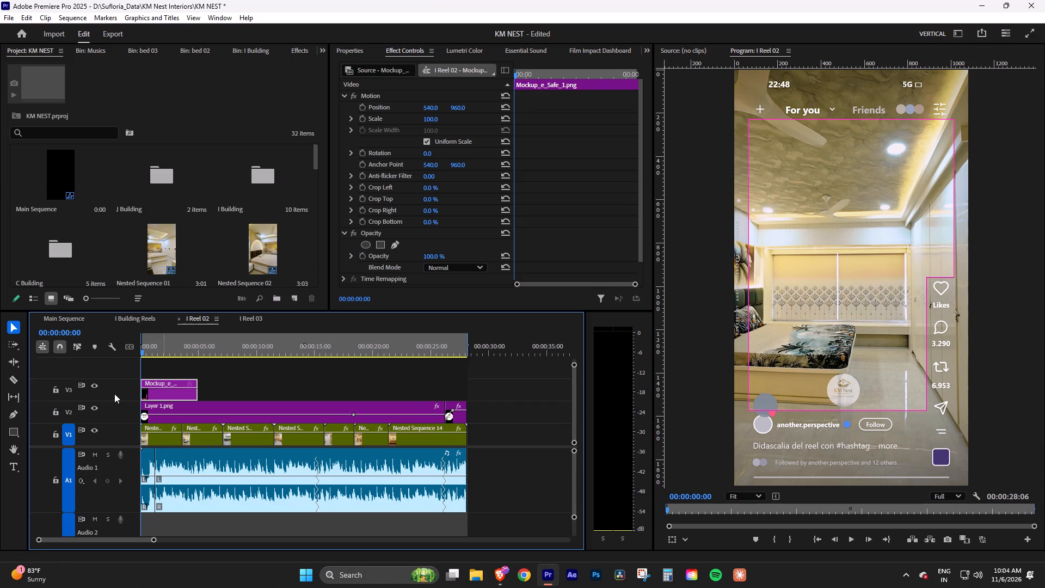
left_click(96, 387)
Paste the safe-zone mockup overlay at the start of V3 in the I Building Reels sequence and display it over the footage.
left_click(138, 315)
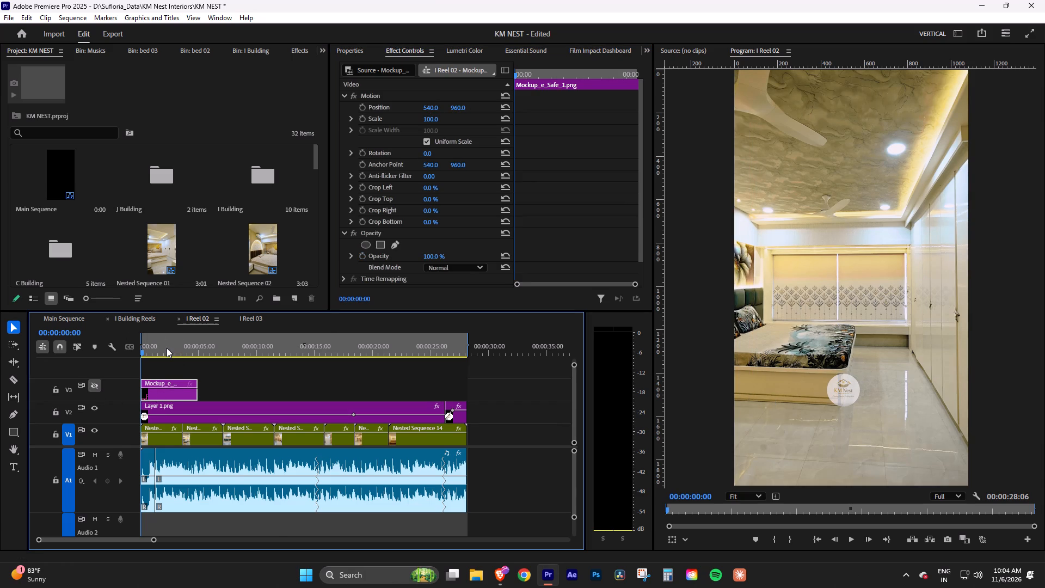
key("ctrl+v")
left_click_drag(162, 347, 114, 351)
left_click(164, 353)
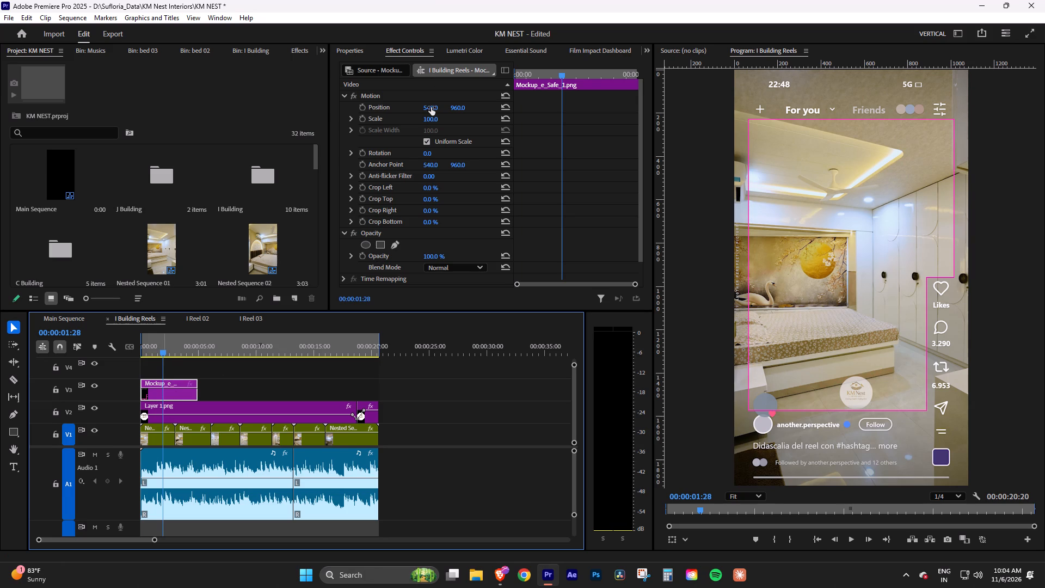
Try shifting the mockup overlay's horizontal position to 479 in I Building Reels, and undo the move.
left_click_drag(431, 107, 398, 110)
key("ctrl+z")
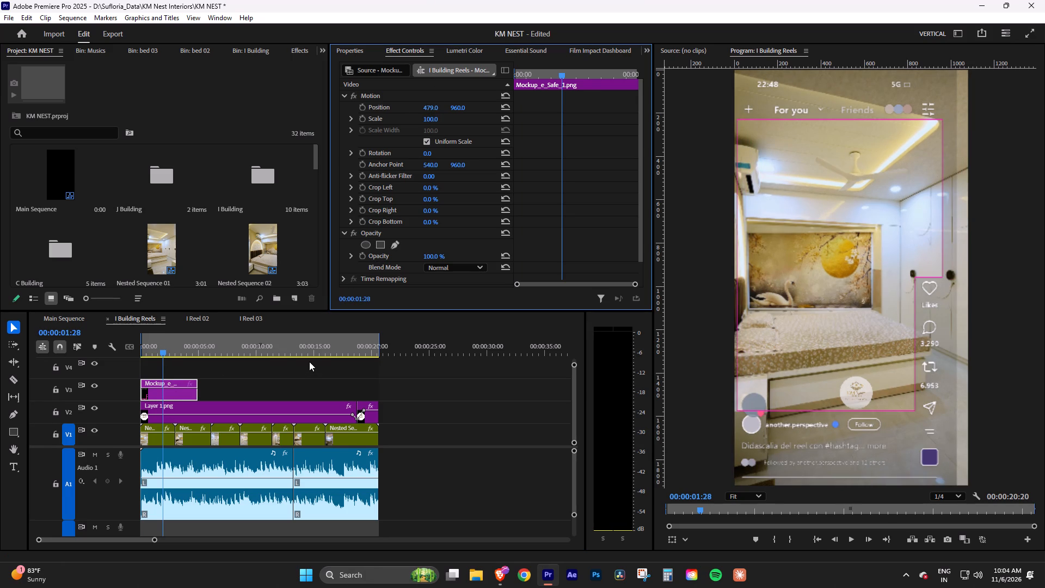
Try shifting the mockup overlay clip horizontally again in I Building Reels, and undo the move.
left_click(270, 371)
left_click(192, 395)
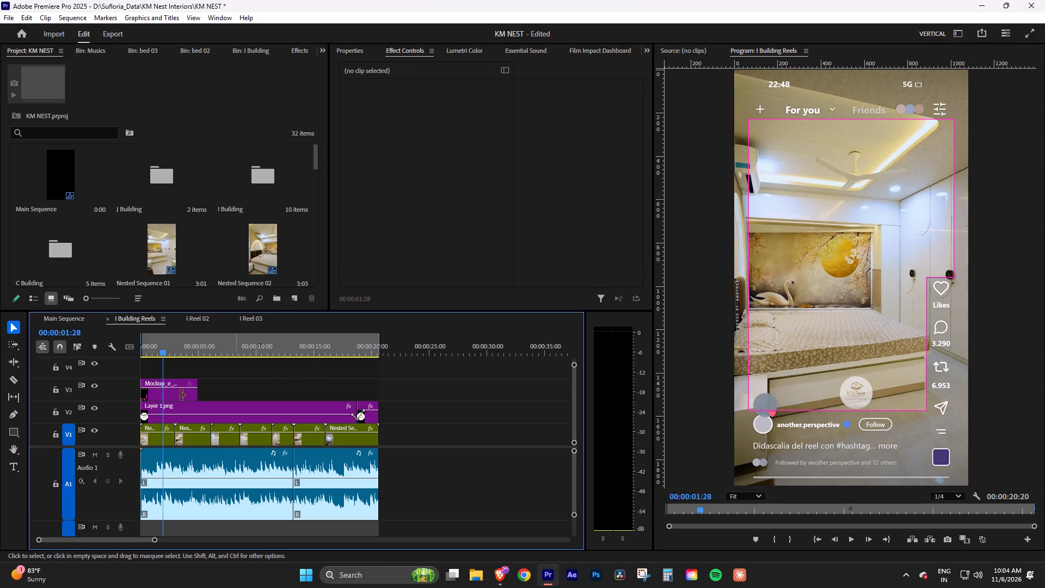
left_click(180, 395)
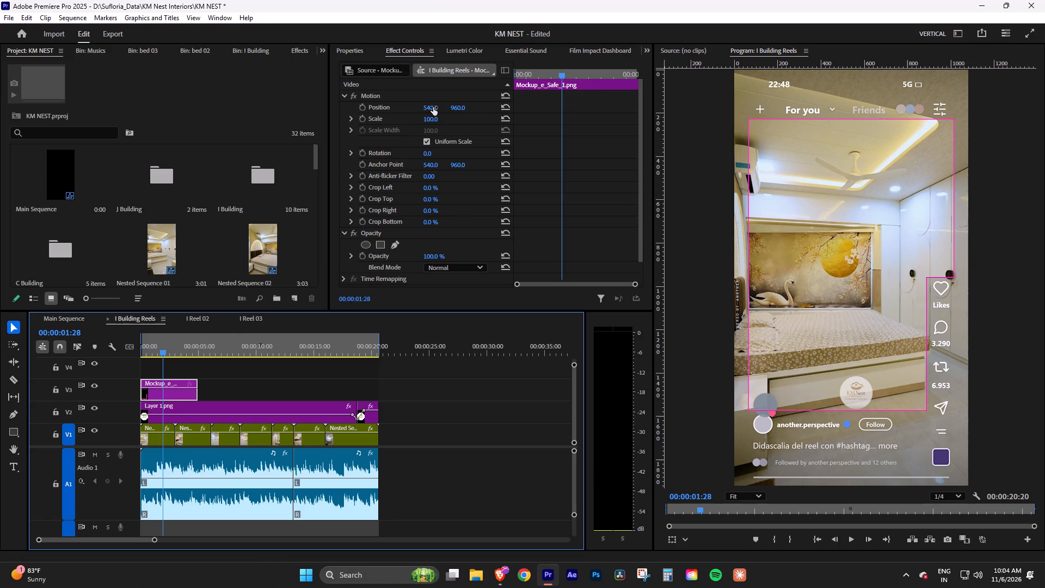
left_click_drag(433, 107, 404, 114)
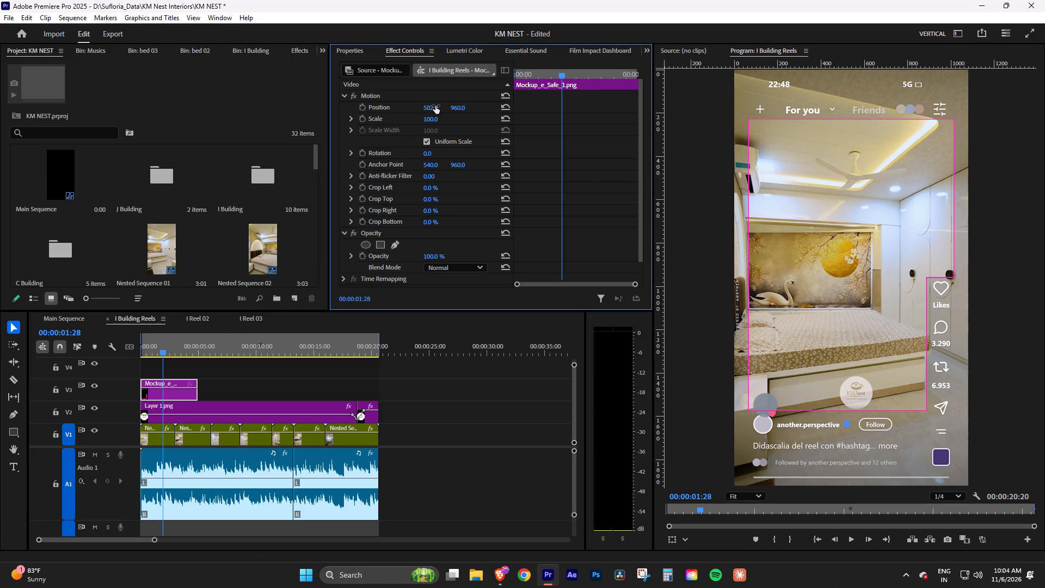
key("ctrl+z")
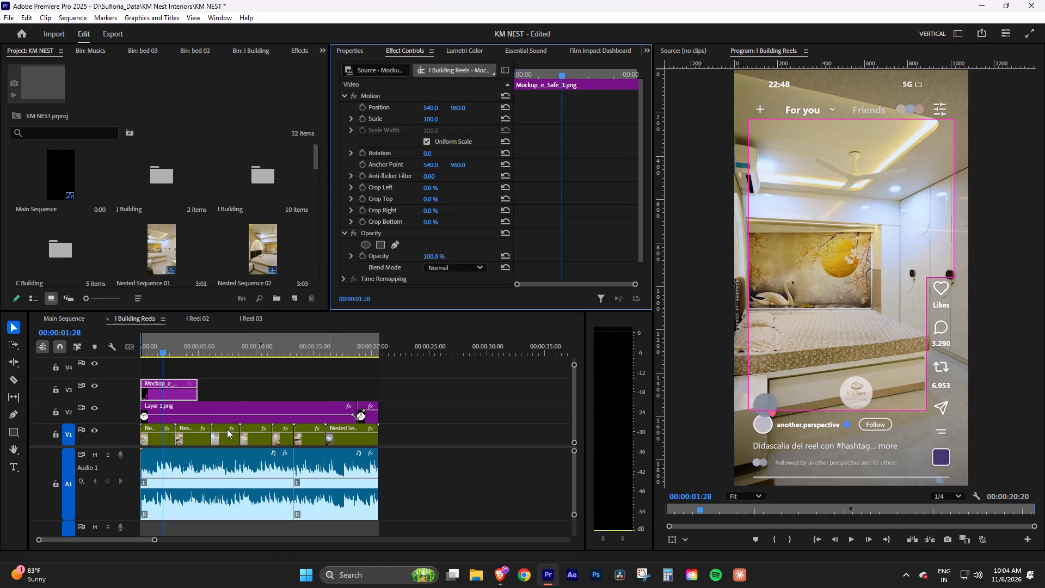
Reposition the long Layer 1.png logo clip in I Building Reels to 524, 1464 so it sits inside the safe-zone outline.
left_click(233, 402)
left_click_drag(433, 108, 414, 108)
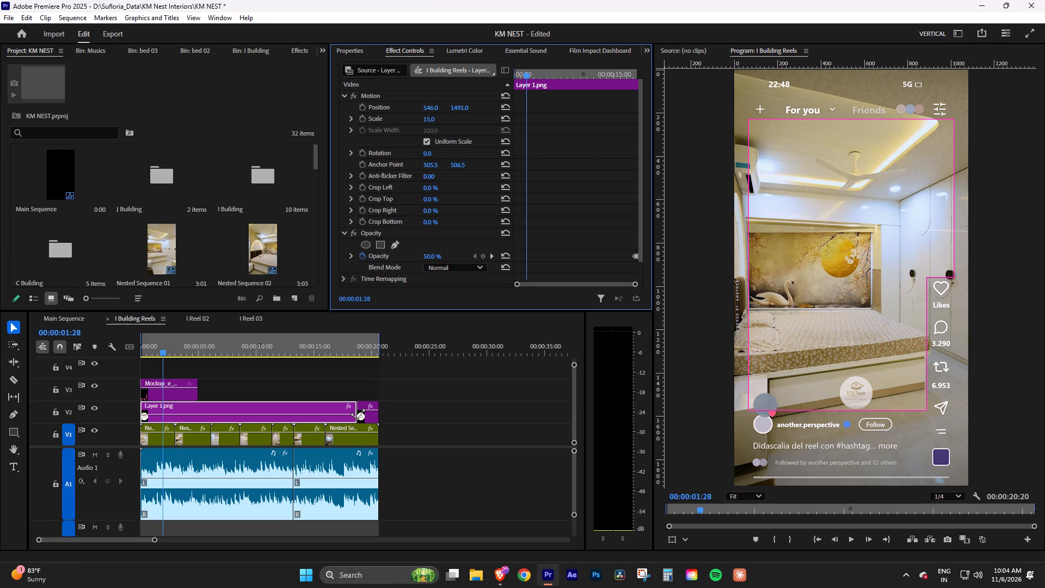
left_click_drag(414, 108, 404, 112)
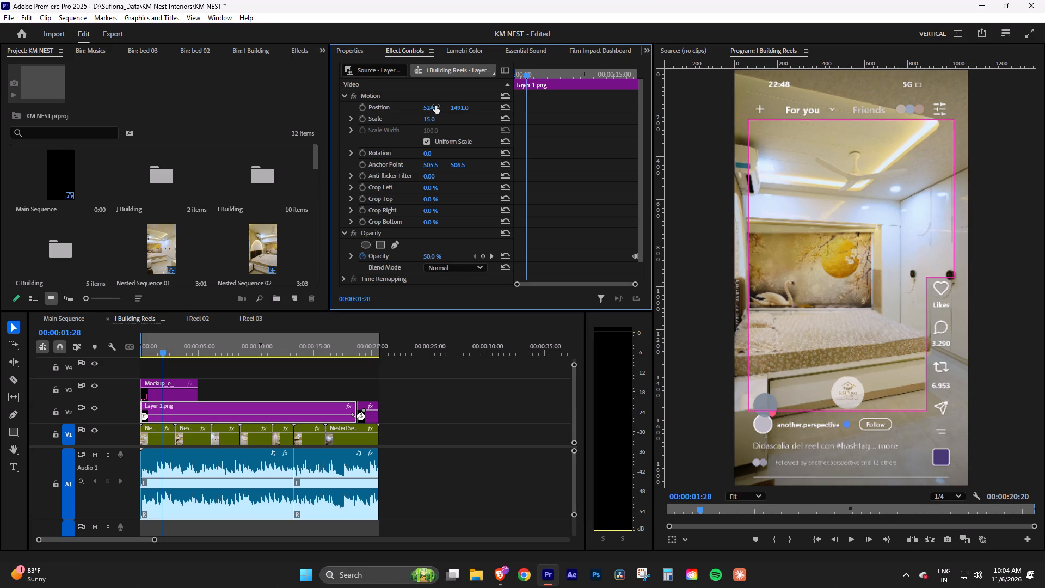
left_click_drag(462, 106, 443, 110)
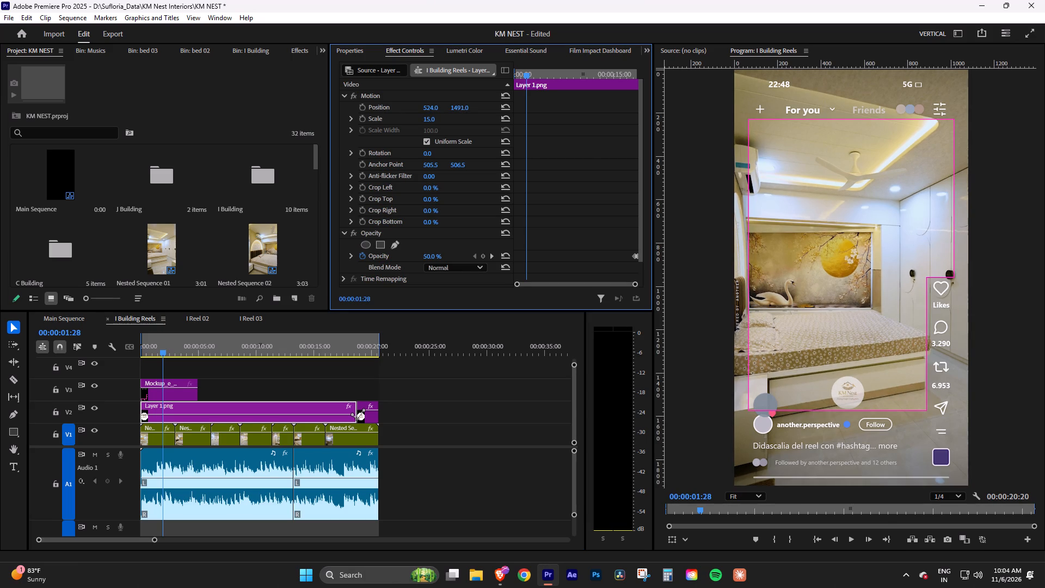
left_click_drag(443, 110, 440, 113)
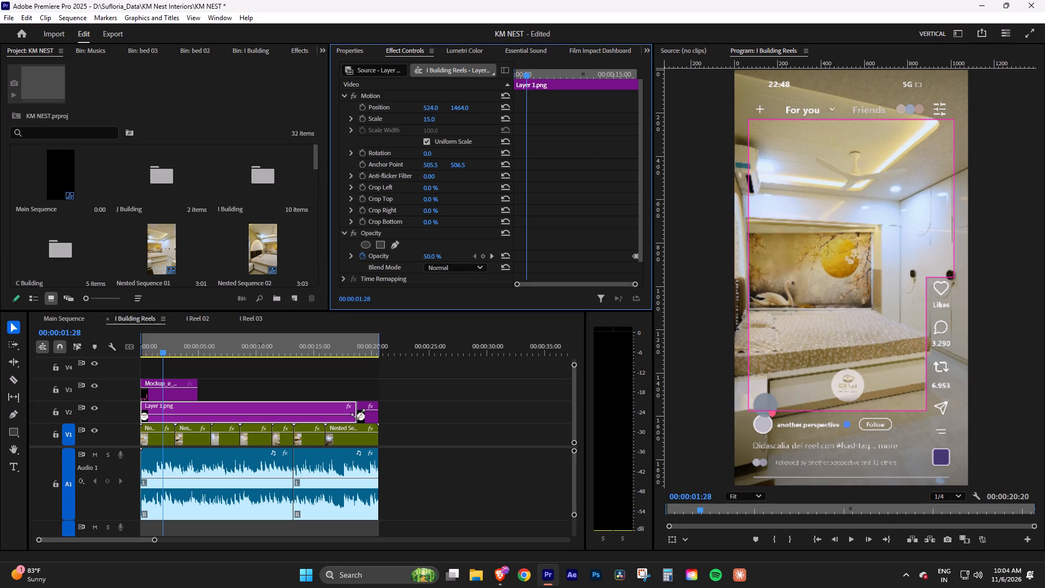
left_click_drag(440, 113, 441, 113)
Hide the V3 track holding the safe-zone mockup overlay in I Building Reels.
left_click(256, 384)
left_click(181, 393)
left_click(101, 388)
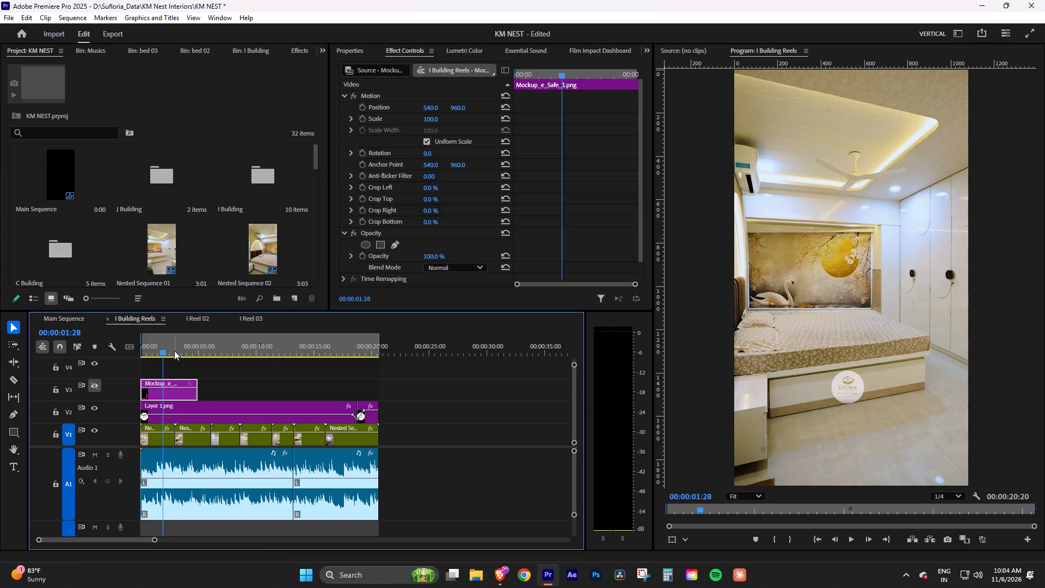
Review the I Building Reels sequence from its start and around the transition to the closing logo near 18 seconds.
left_click_drag(174, 351, 110, 358)
left_click_drag(340, 351, 351, 351)
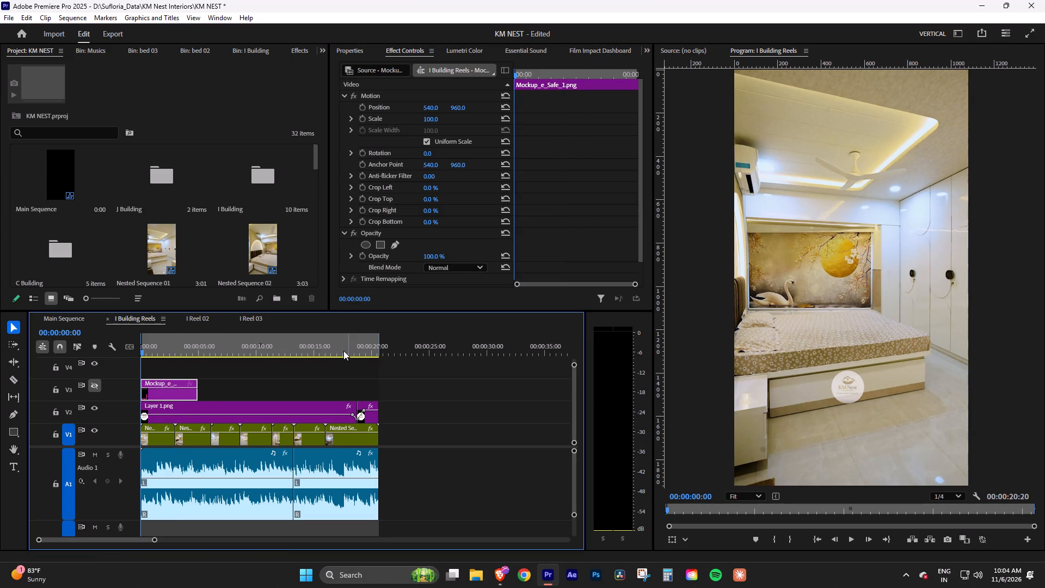
key("space")
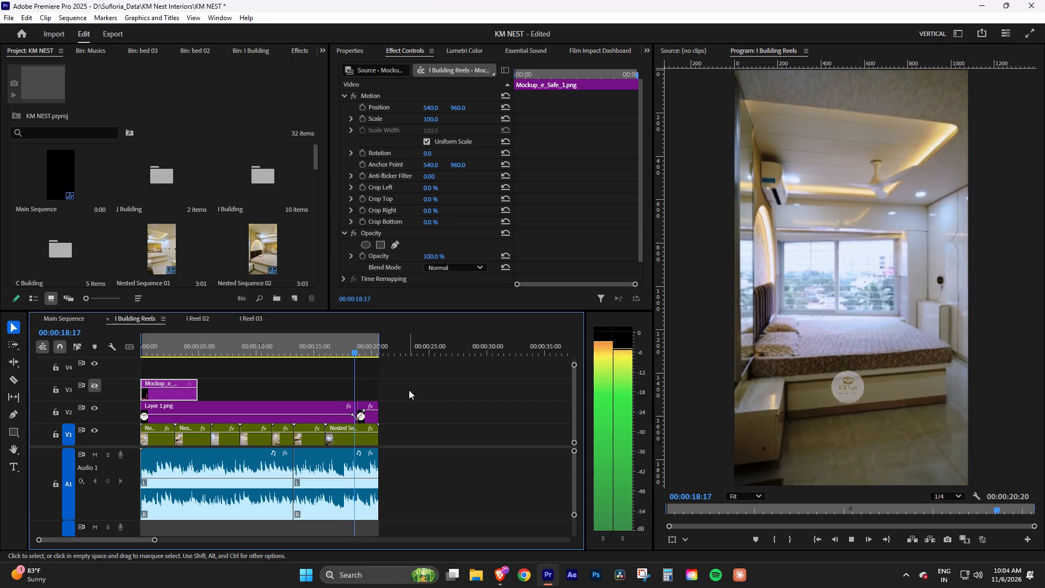
key("space")
left_click_drag(365, 350, 350, 355)
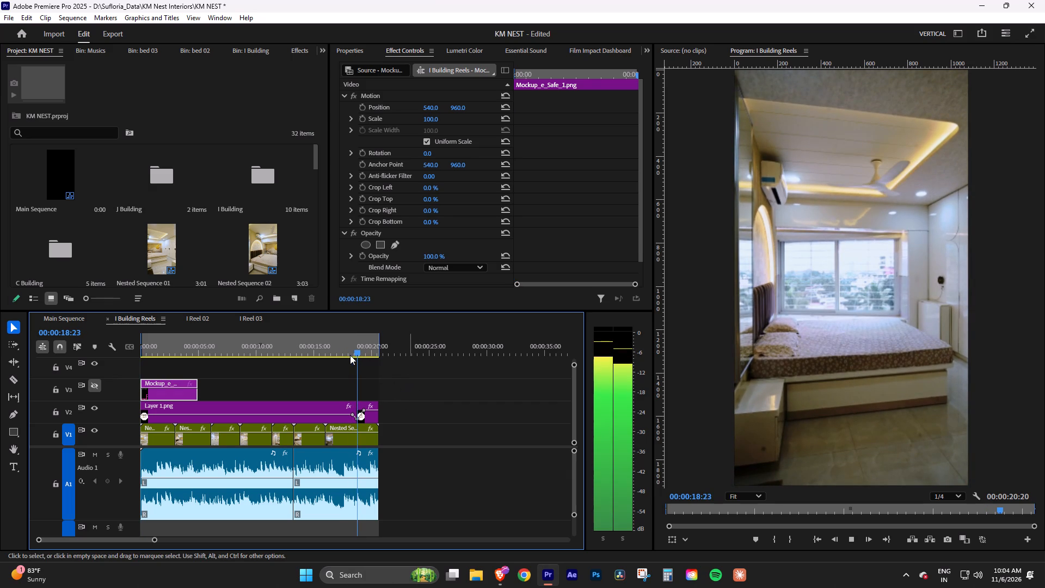
left_click_drag(350, 355, 361, 358)
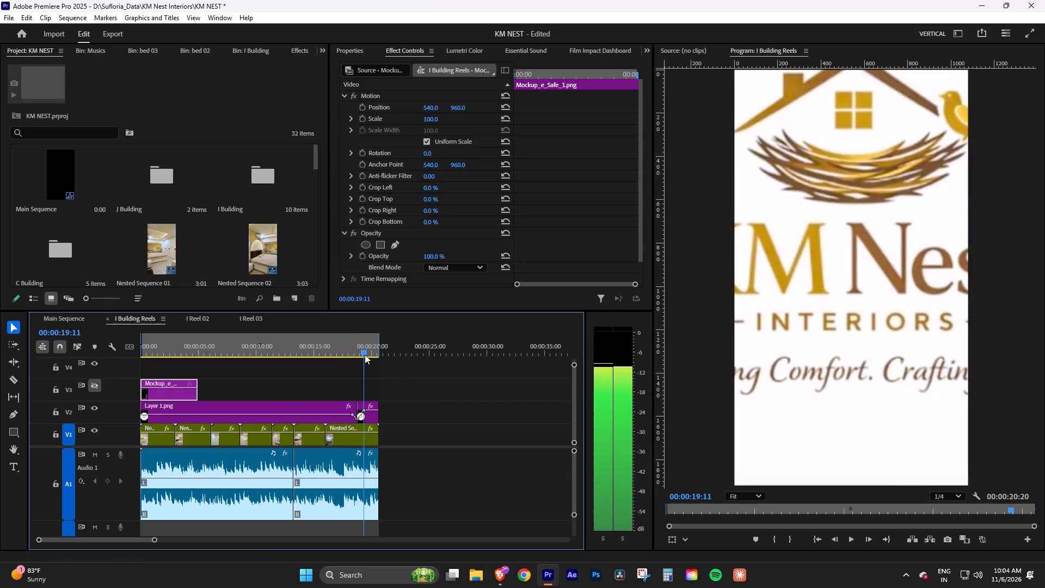
left_click_drag(365, 350, 347, 353)
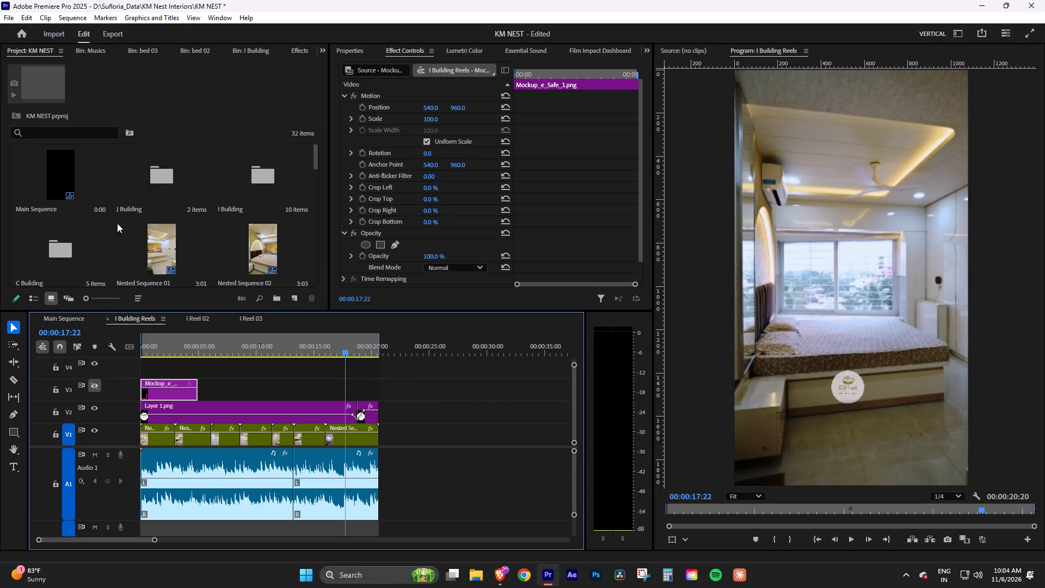
Render the I Building Reels sequence from In to Out, moving the progress window out of the way.
left_click(81, 19)
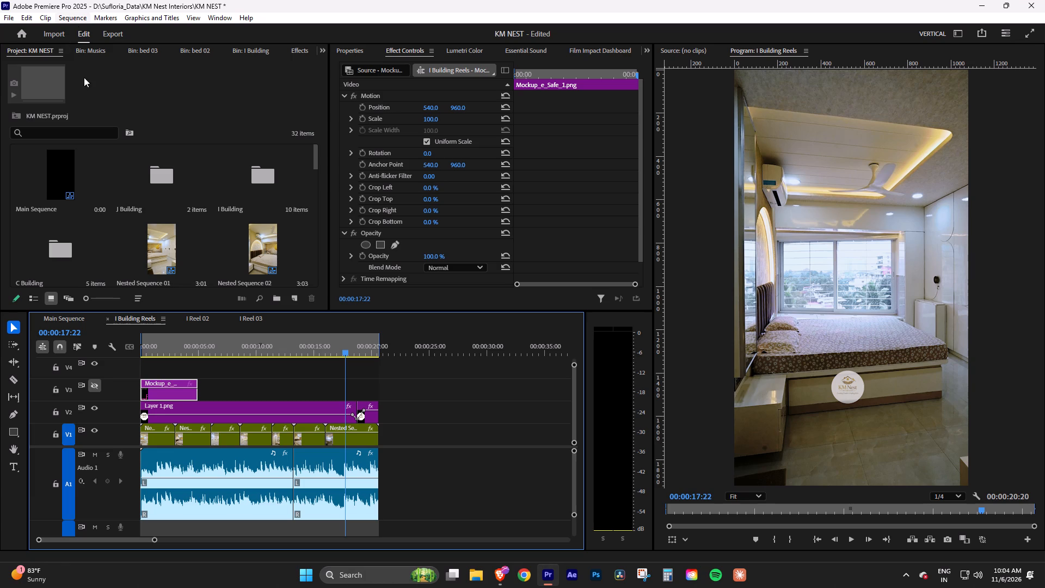
left_click(93, 59)
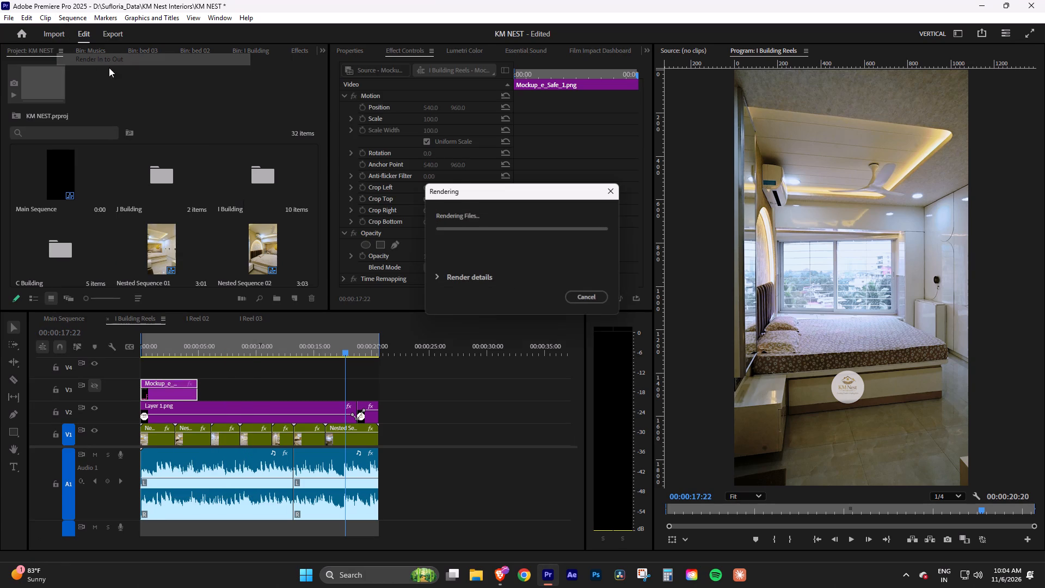
left_click_drag(509, 193, 484, 161)
left_click_drag(484, 161, 484, 148)
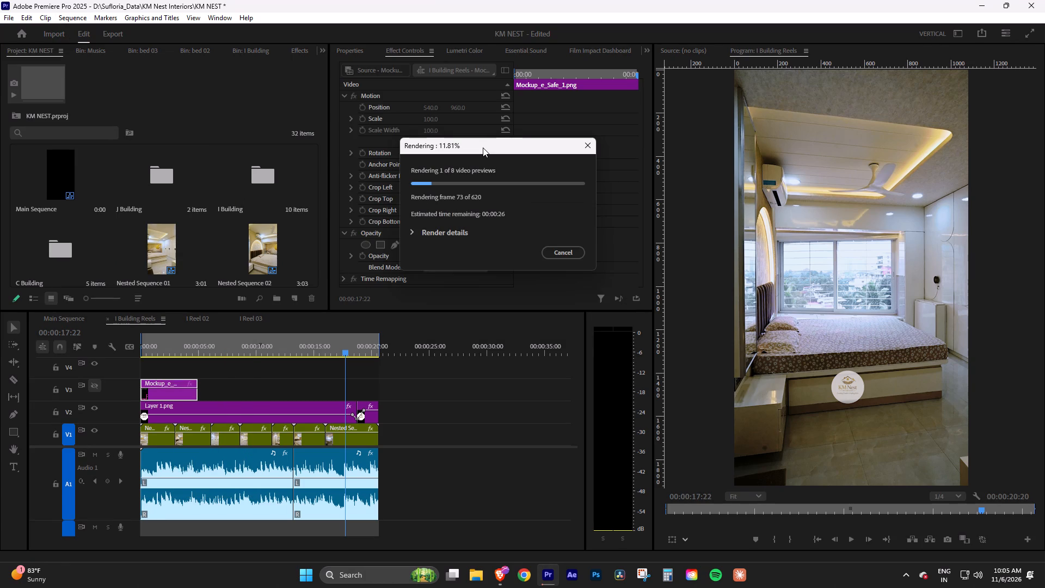
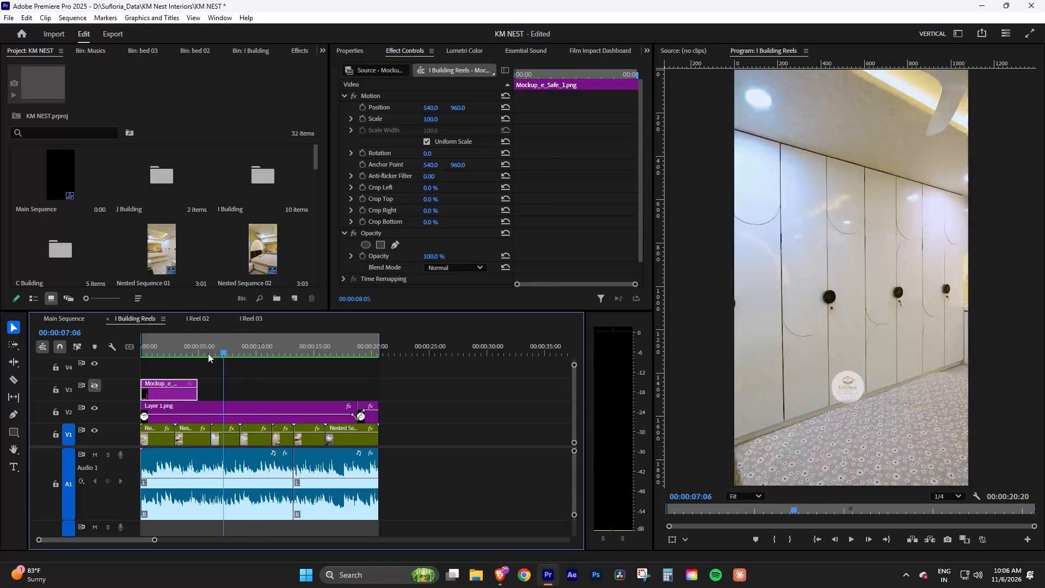
Play back the opening seconds of the rendered I Building Reels sequence and return the playhead to 00:00:00:00.
key("space")
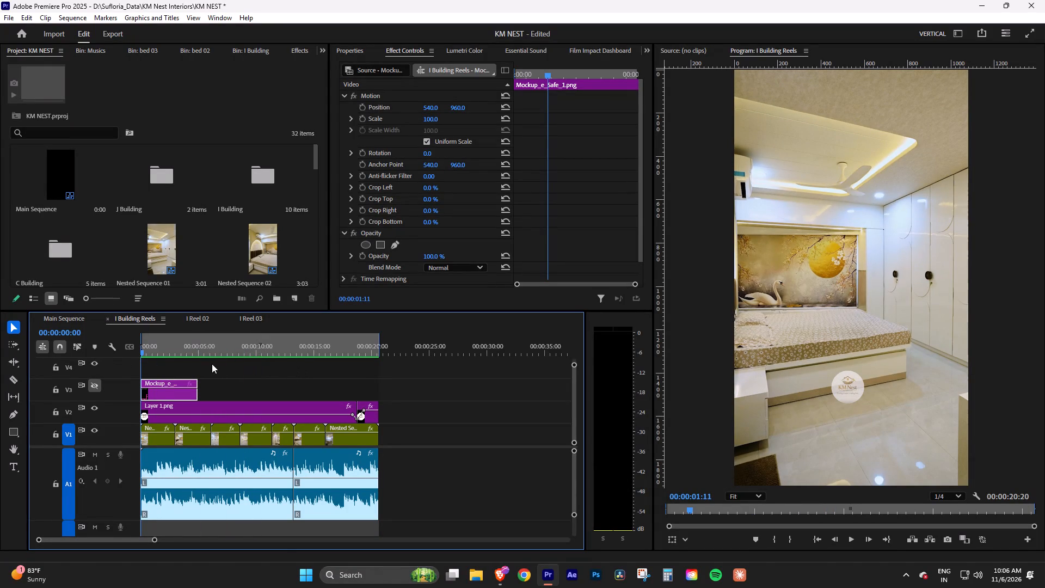
left_click_drag(170, 350, 136, 352)
key("space")
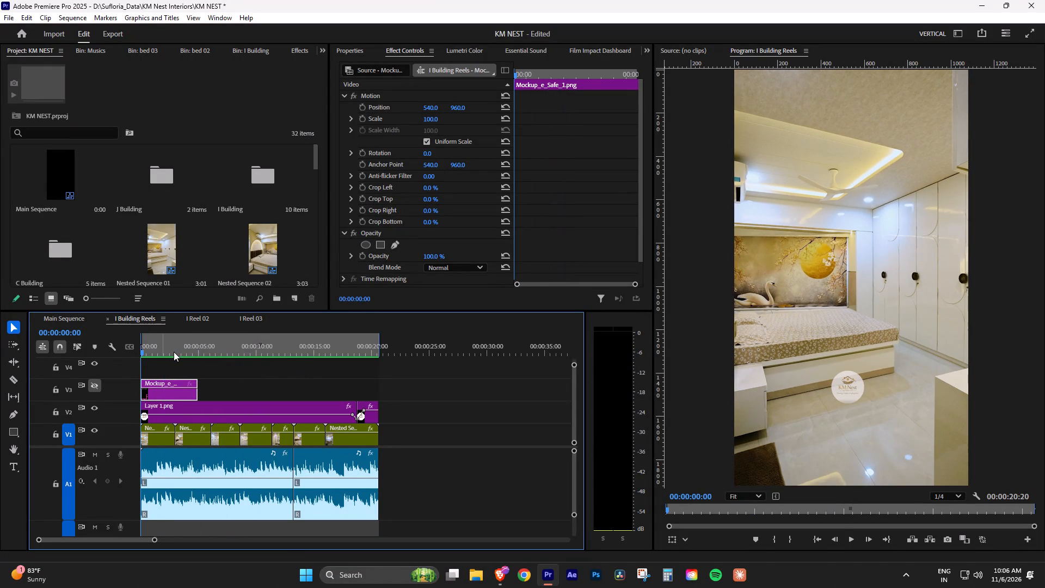
left_click_drag(154, 353, 133, 353)
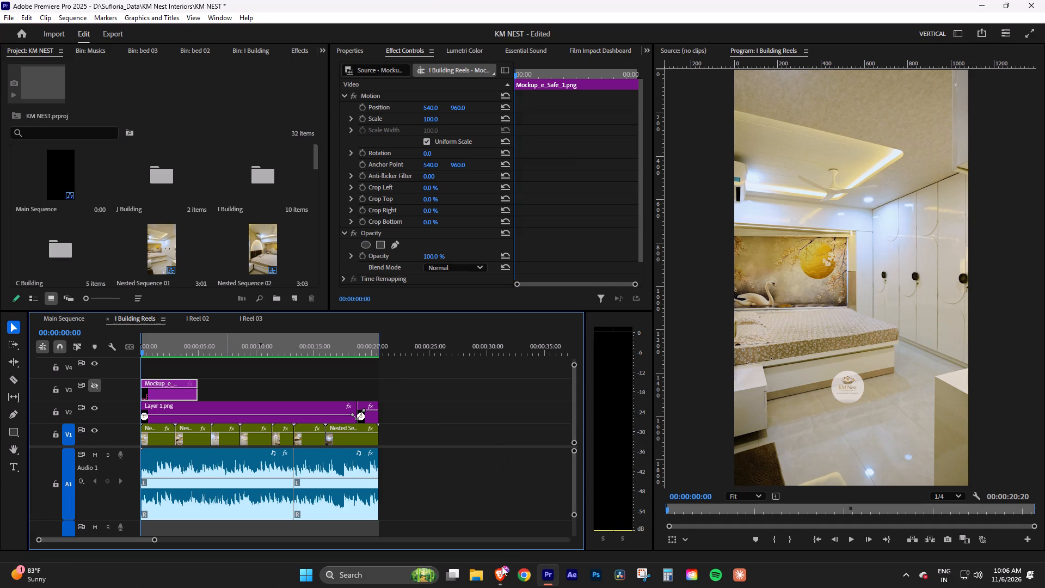
Try to export I Building Reels over the existing Bedroom 01 video in the KM Nest Interiors folder.
key("ctrl+m")
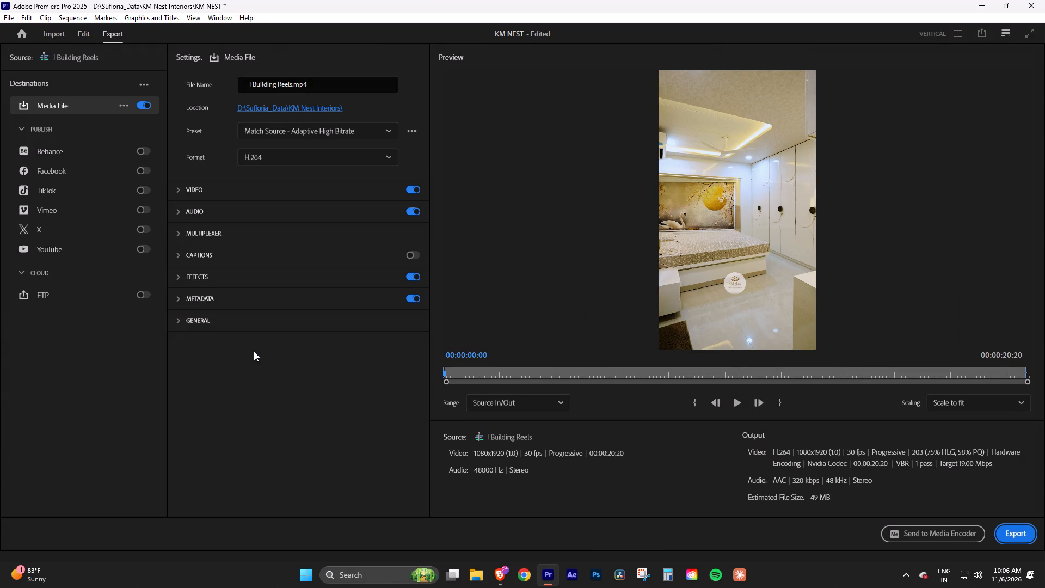
left_click(286, 108)
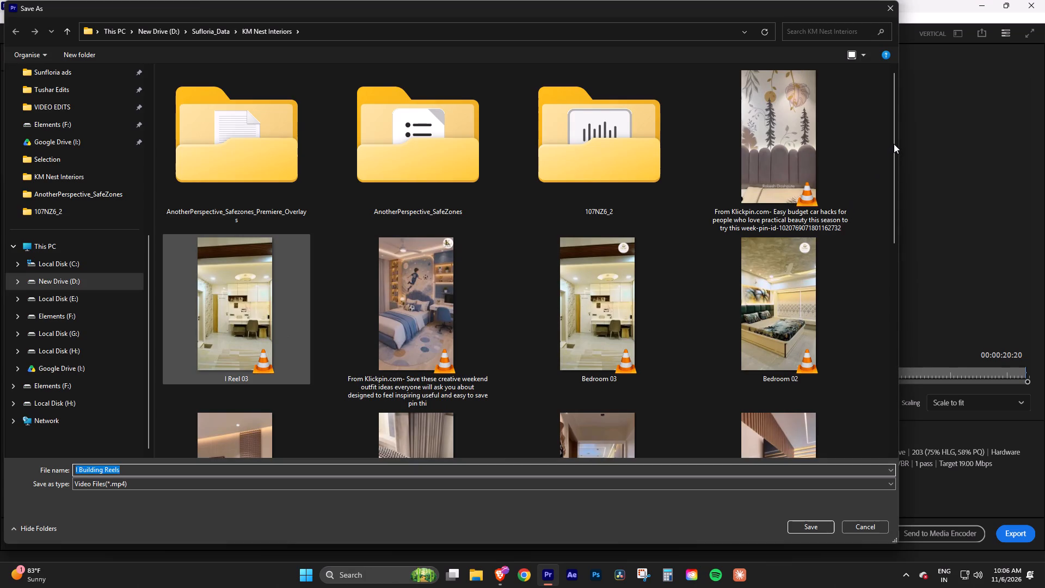
left_click_drag(895, 146, 890, 224)
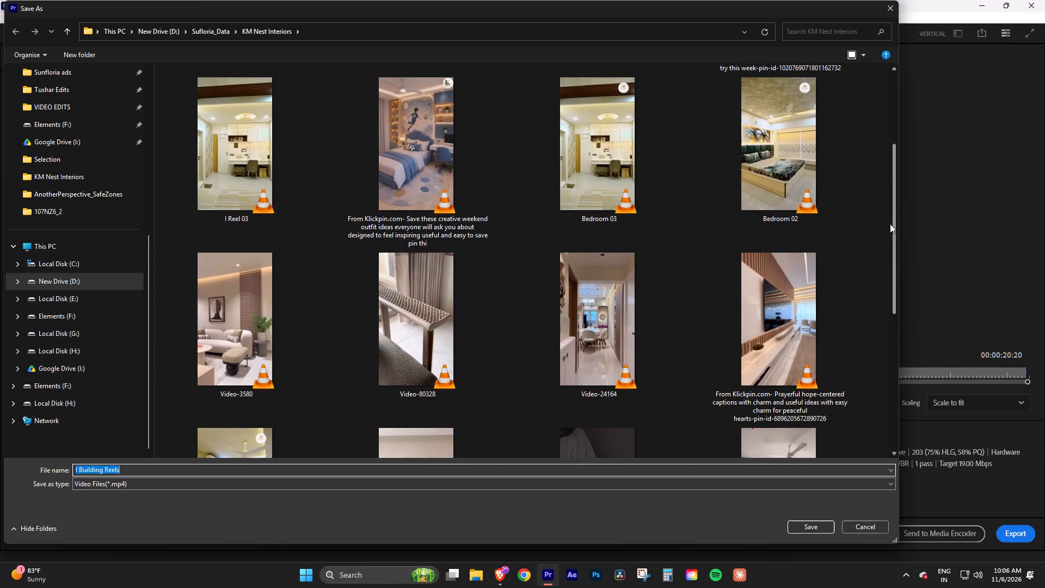
left_click_drag(890, 224, 876, 349)
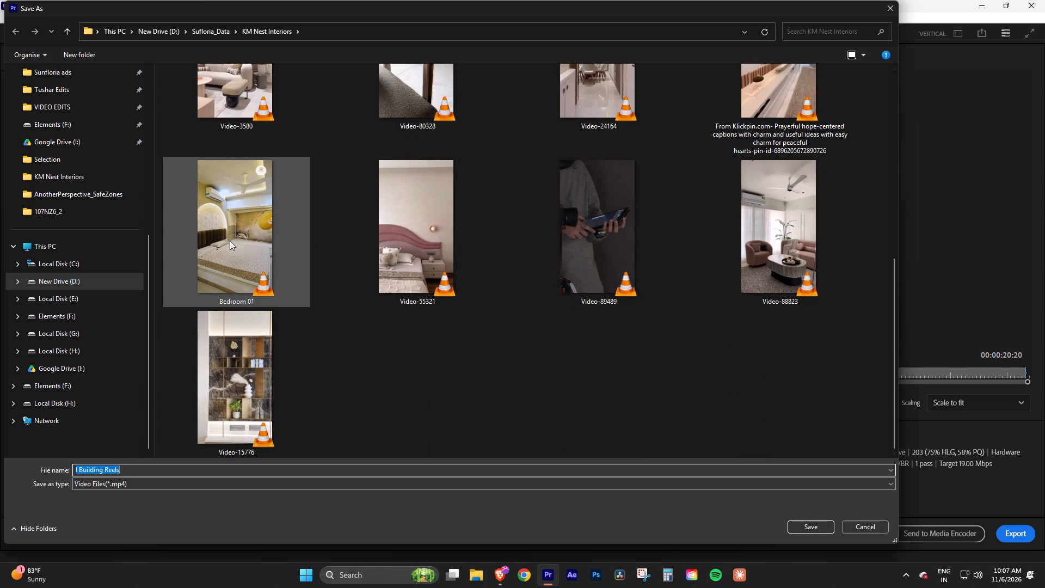
left_click(230, 241)
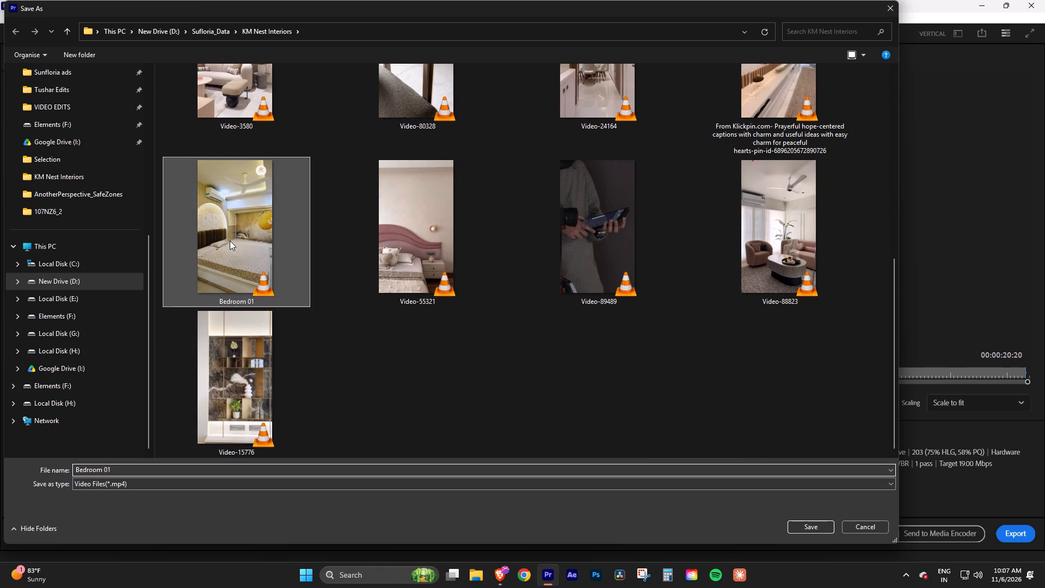
key("Return")
key("Left")
key("Return")
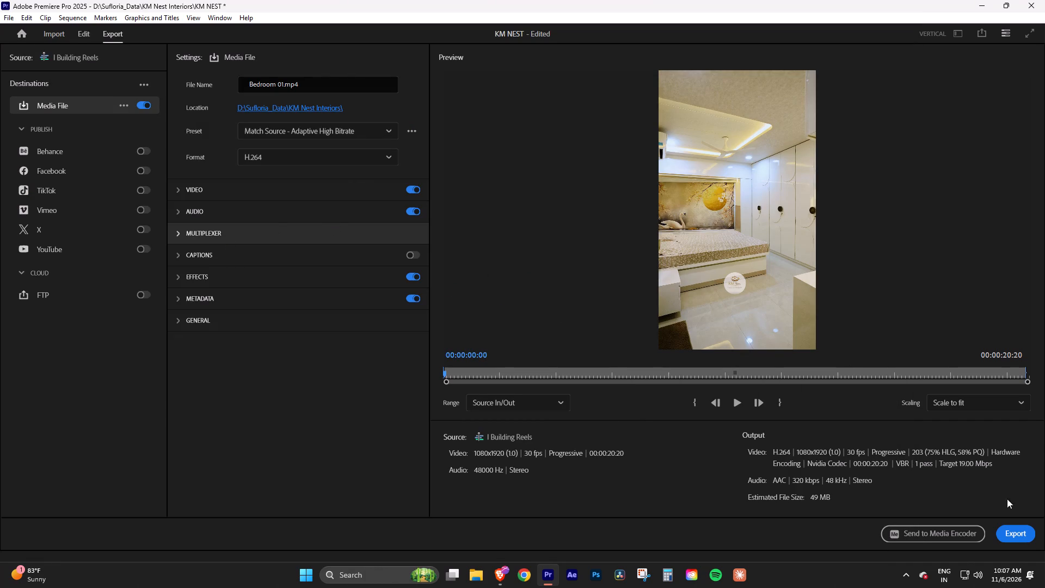
left_click(1014, 534)
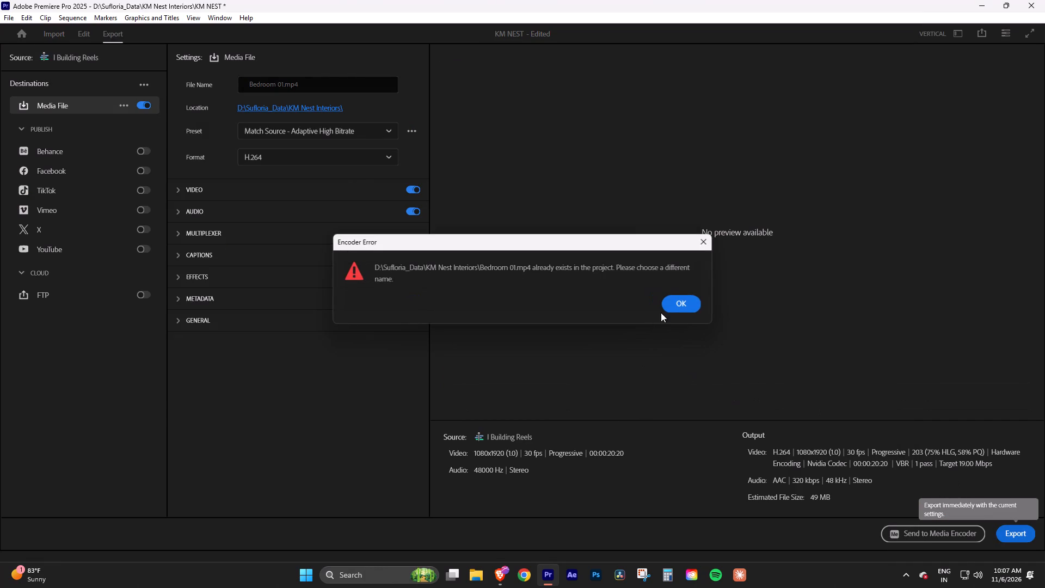
left_click(677, 299)
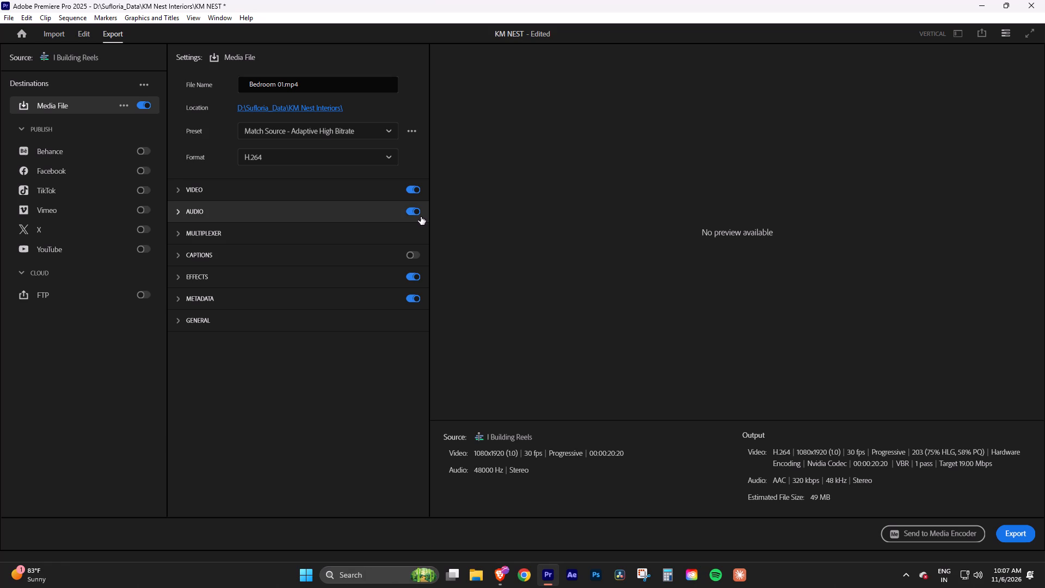
Rename the export file as Bedroom 01+ in the KM Nest Interiors folder and export the I Building Reels sequence.
left_click(321, 109)
scroll(379, 338, "down", 3)
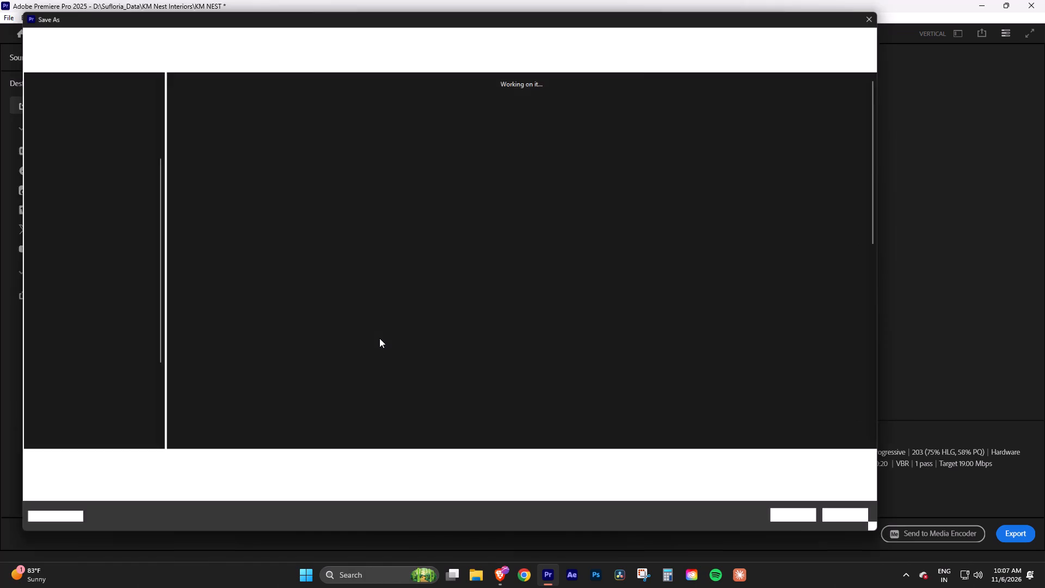
scroll(379, 338, "down", 7)
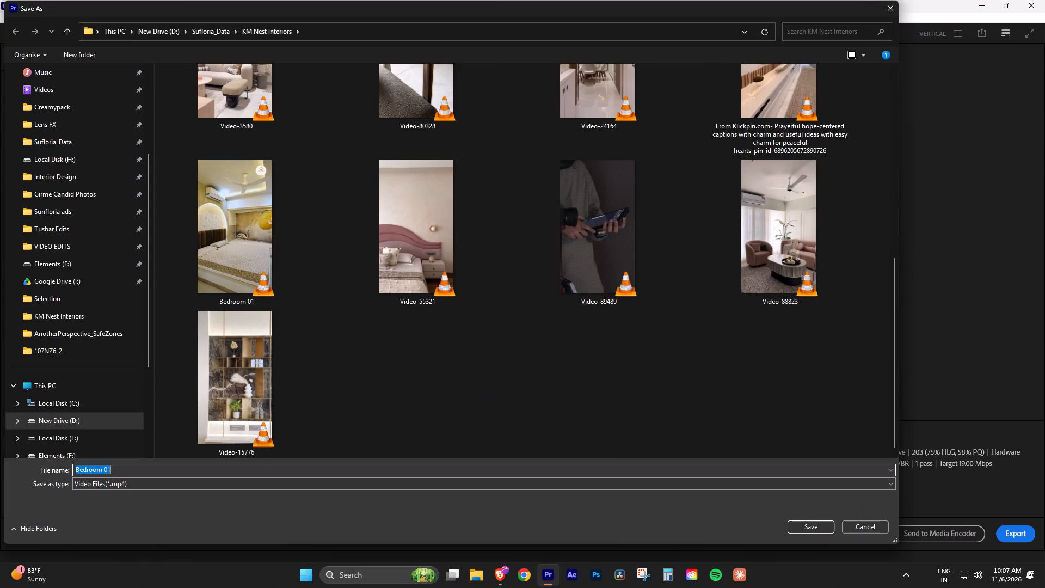
left_click(256, 469)
key("plus")
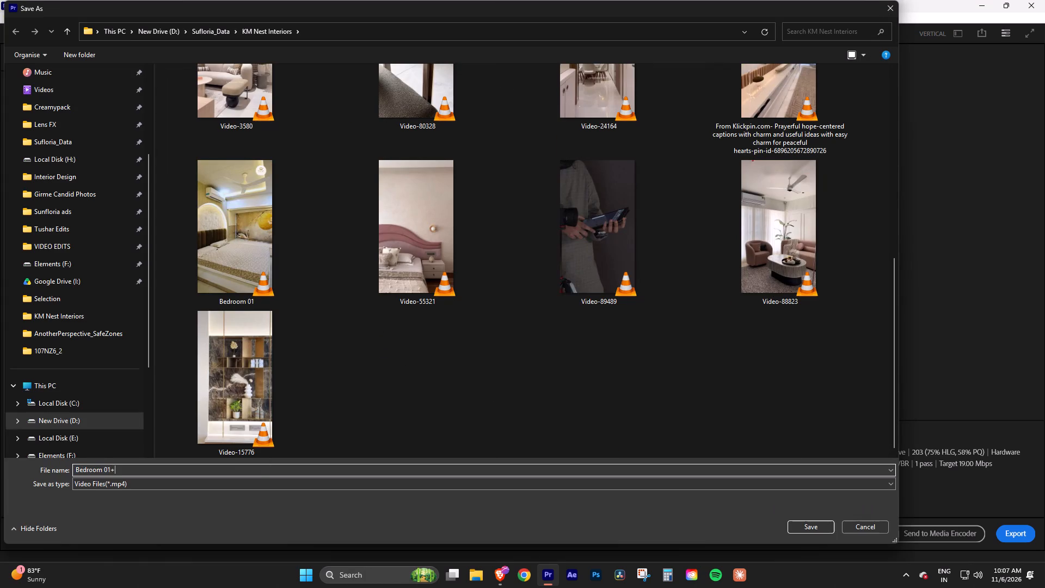
left_click(804, 529)
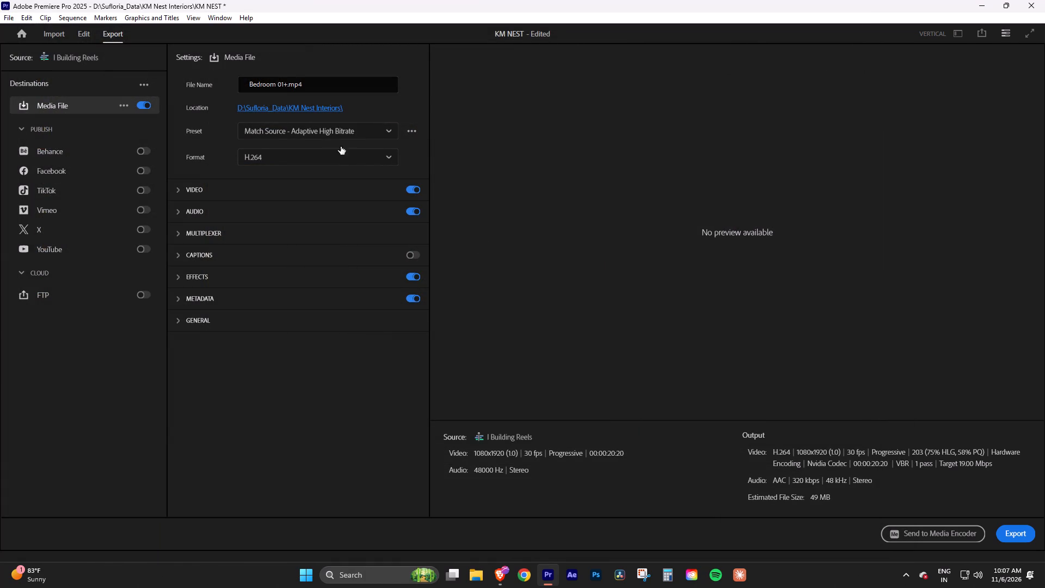
left_click(1024, 537)
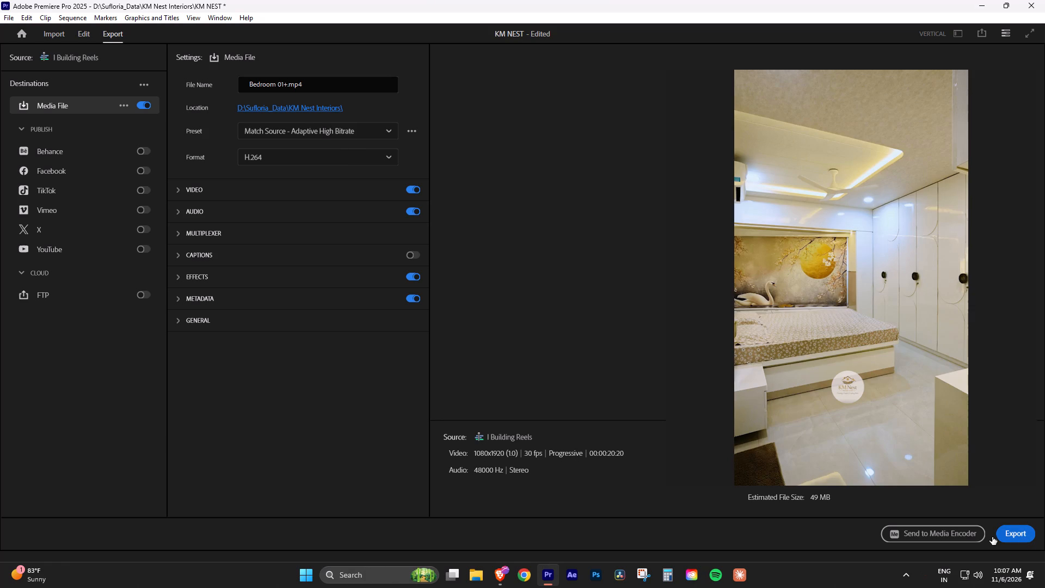
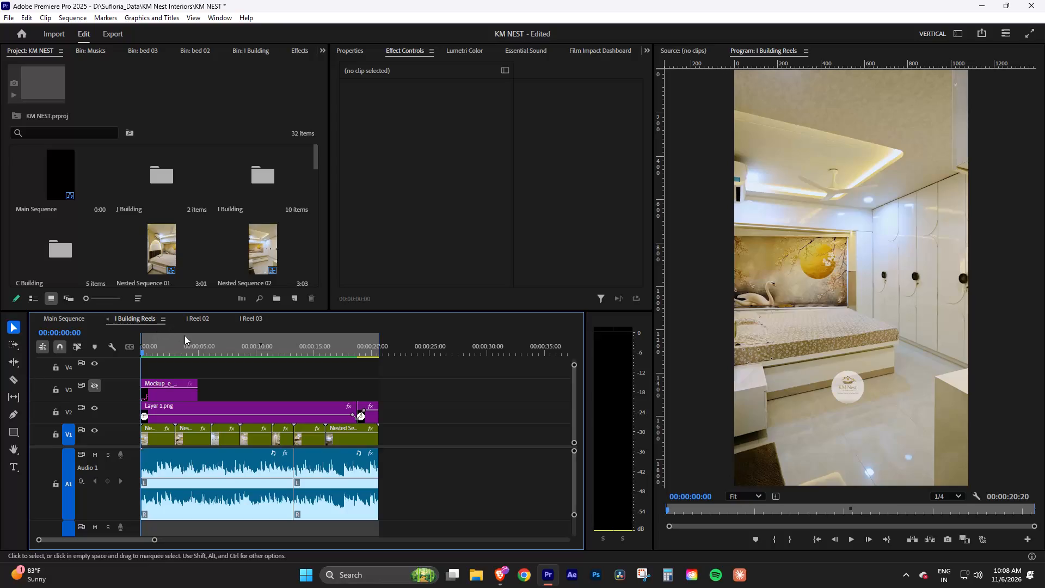
Render the full I Reel 02 sequence and stop its preview playback at 00:00:13:19.
left_click(206, 318)
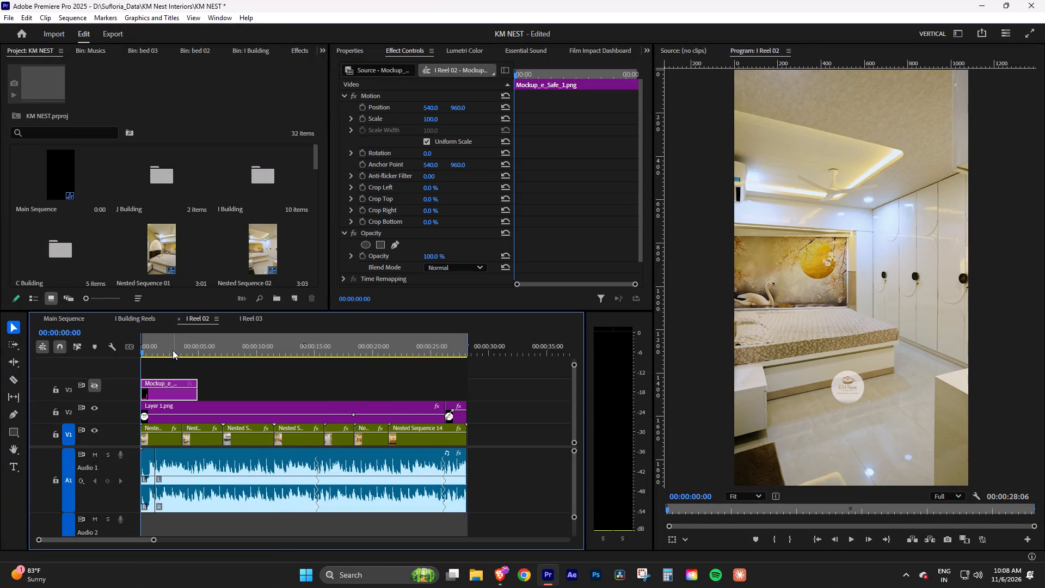
left_click(79, 19)
left_click(92, 60)
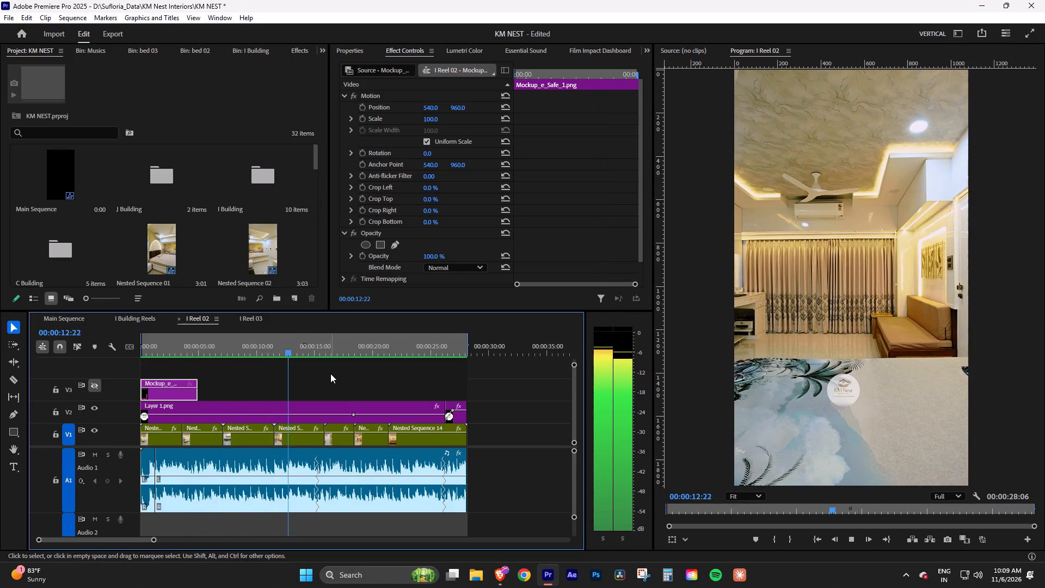
key("space")
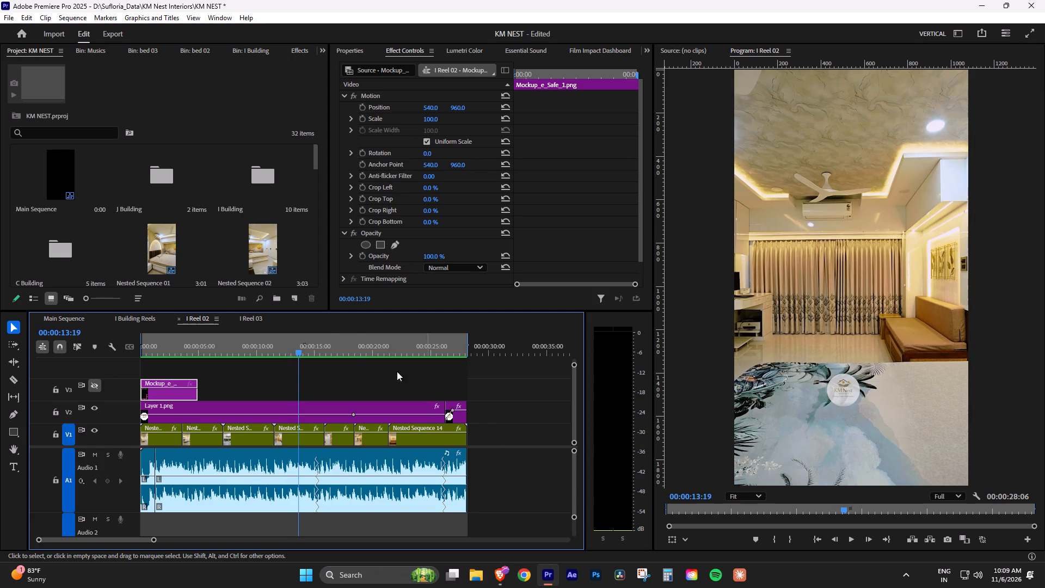
left_click(299, 351)
Export the I Reel 02 sequence as an H.264 video named Bedroom 02+ in the KM Nest Interiors folder.
key("ctrl+m")
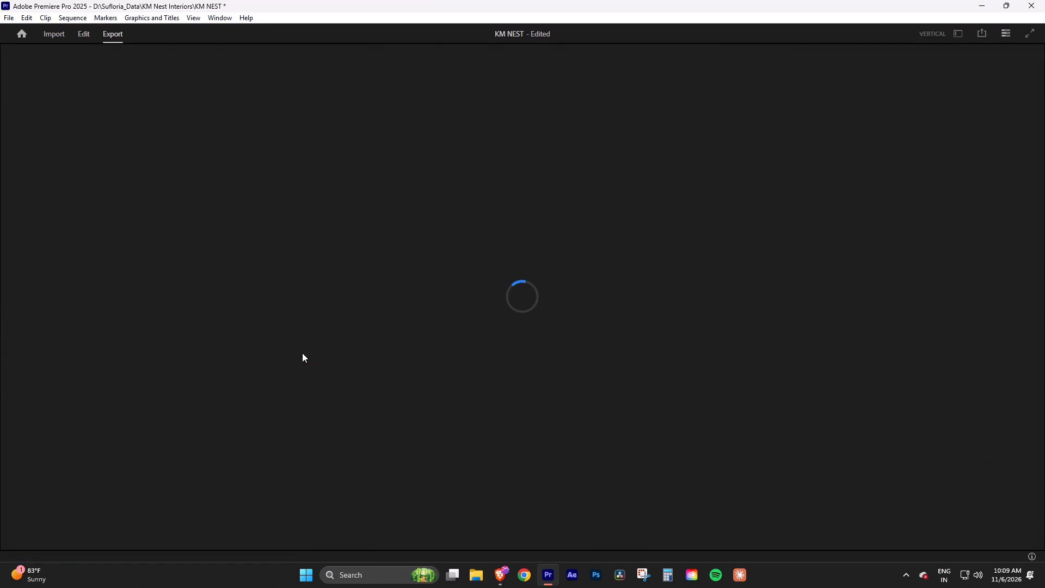
left_click(301, 108)
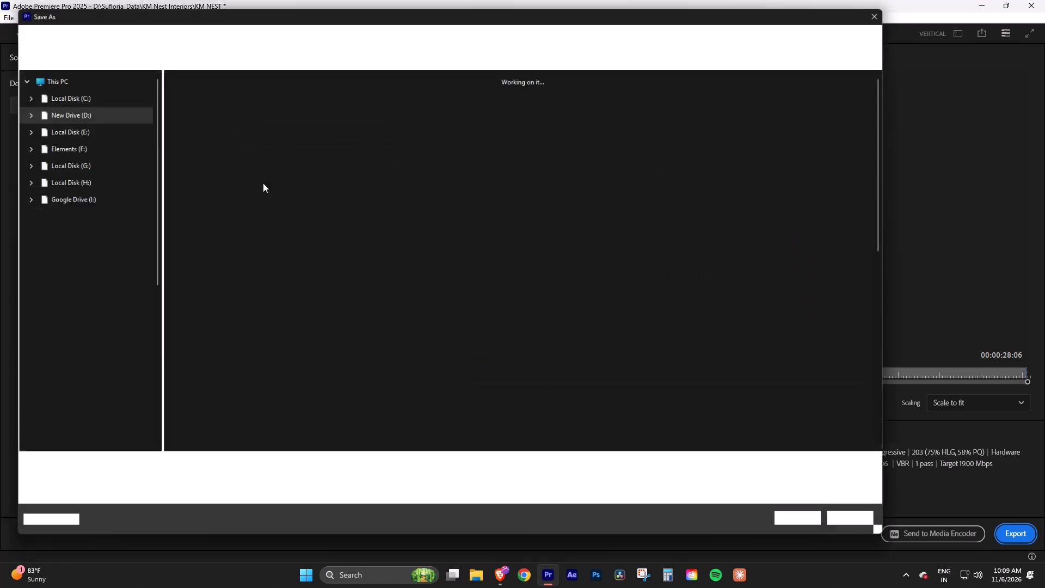
scroll(421, 348, "down", 5)
scroll(356, 378, "up", 6)
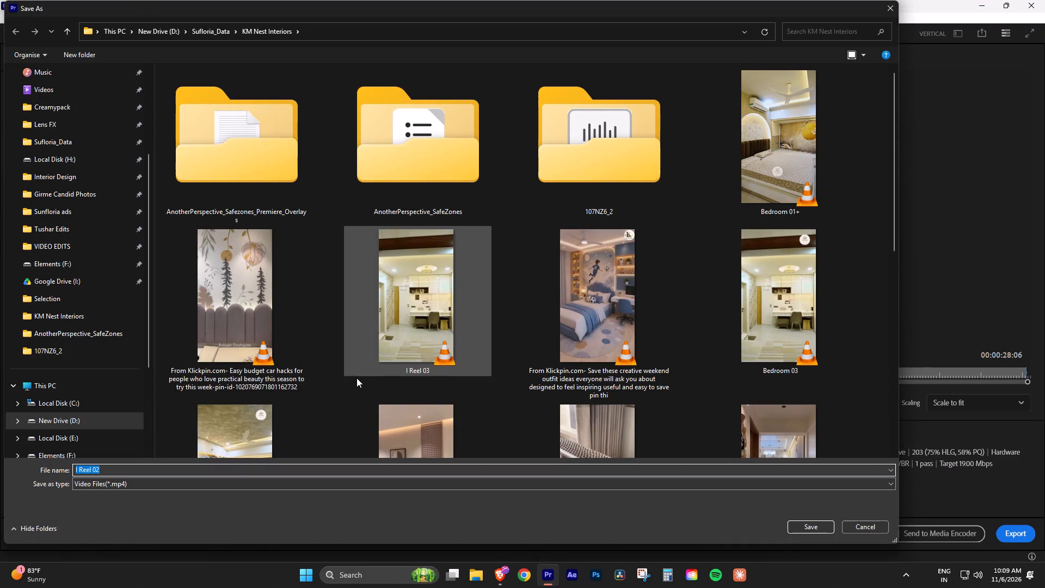
scroll(358, 370, "up", 4)
scroll(365, 355, "down", 4)
scroll(366, 355, "up", 6)
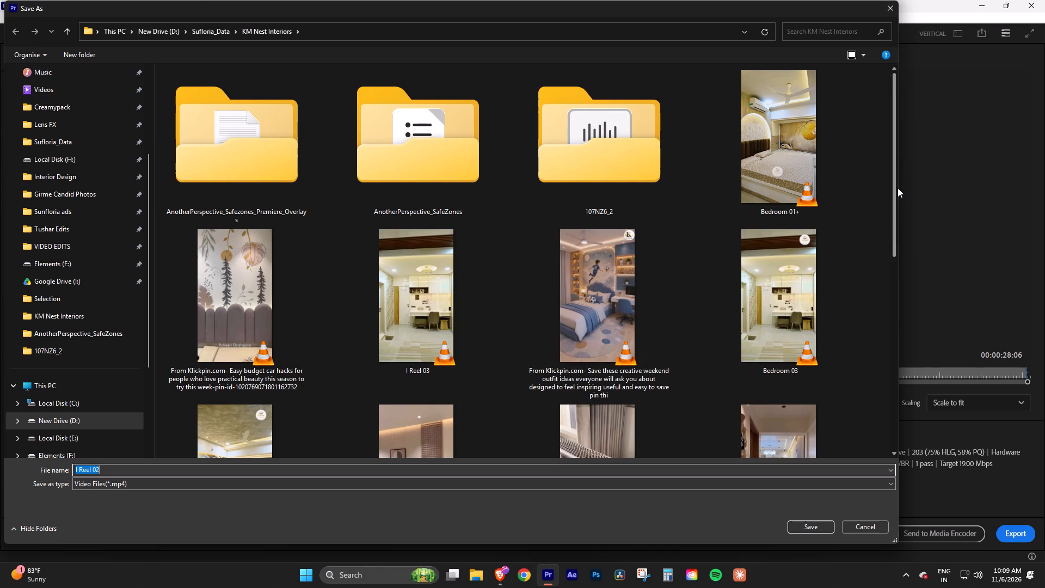
left_click_drag(898, 188, 886, 353)
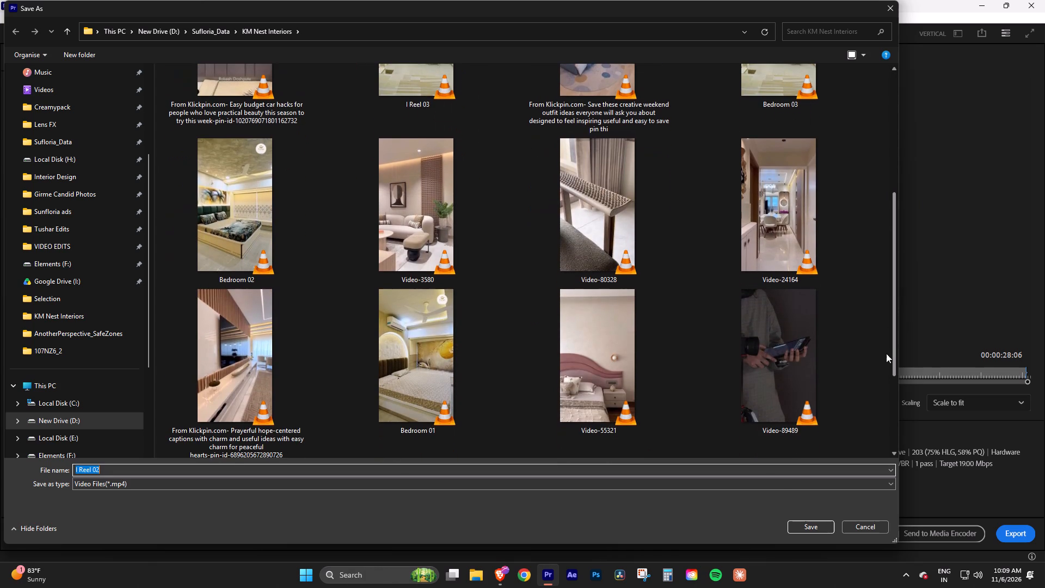
left_click_drag(886, 353, 883, 401)
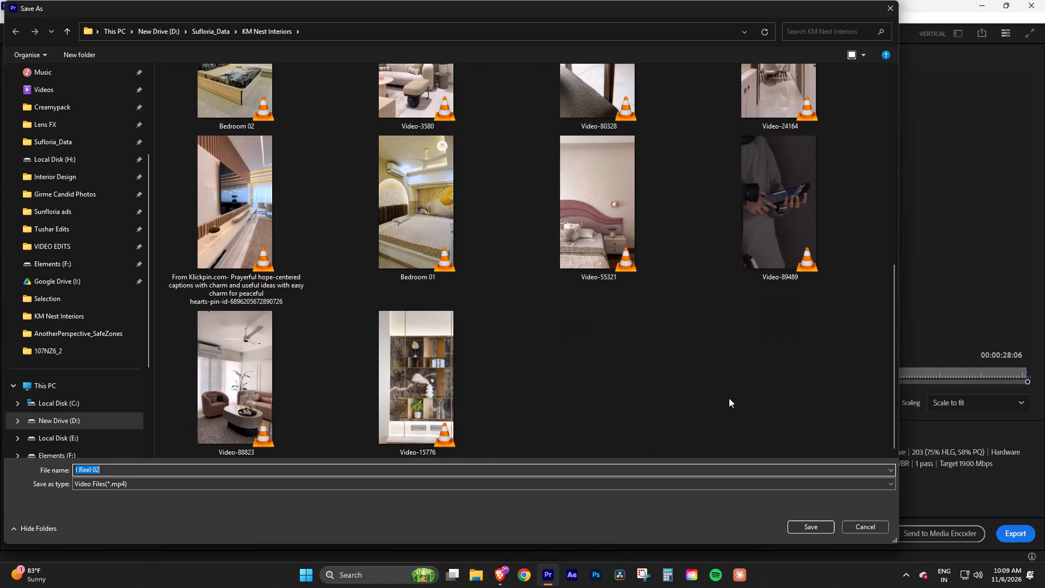
left_click(249, 102)
double_click(189, 470)
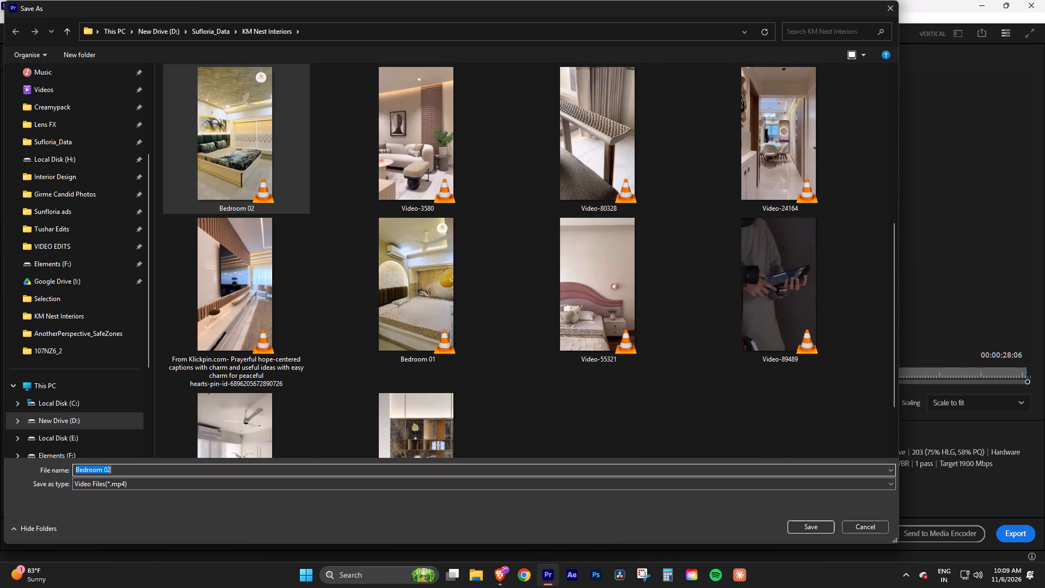
left_click(189, 470)
key("plus")
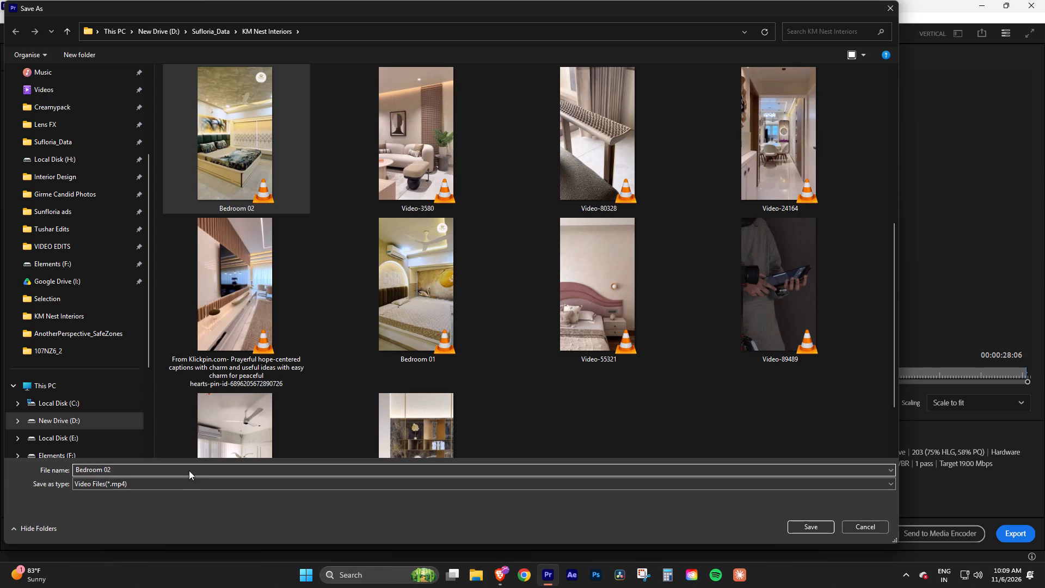
left_click(816, 525)
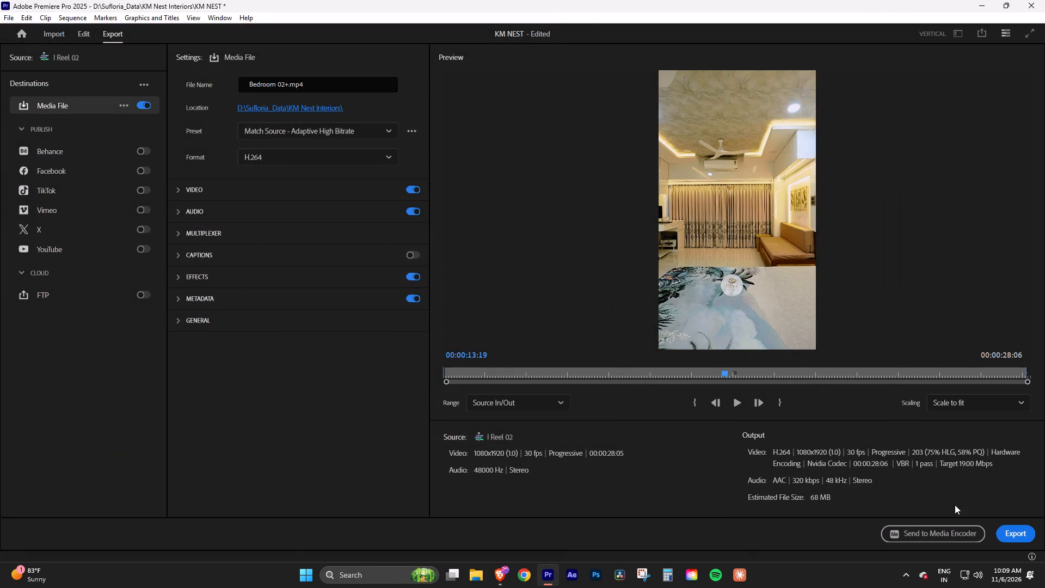
left_click(1026, 530)
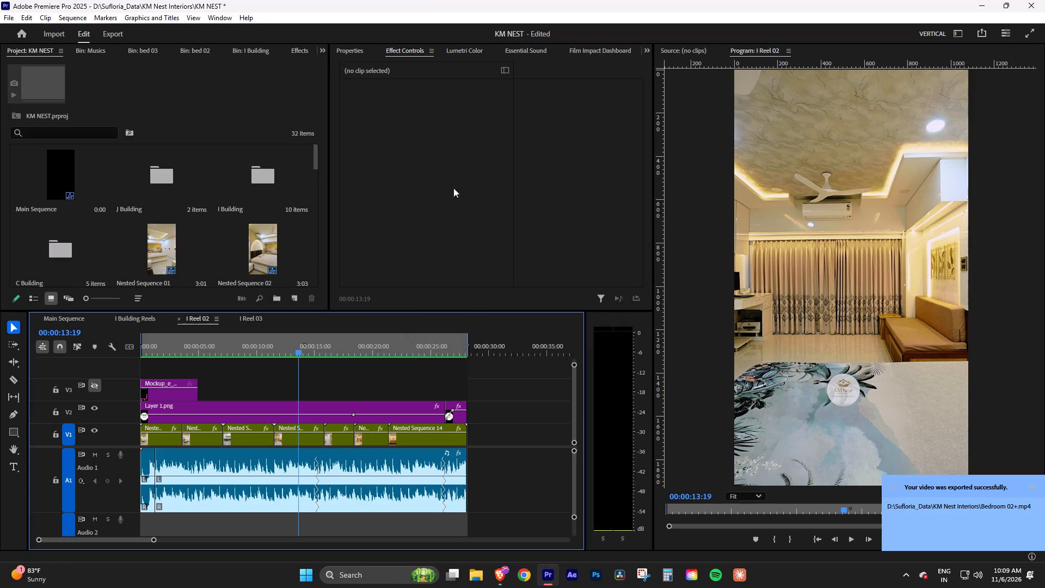
Open the I Reel 03 sequence in the timeline.
left_click(251, 318)
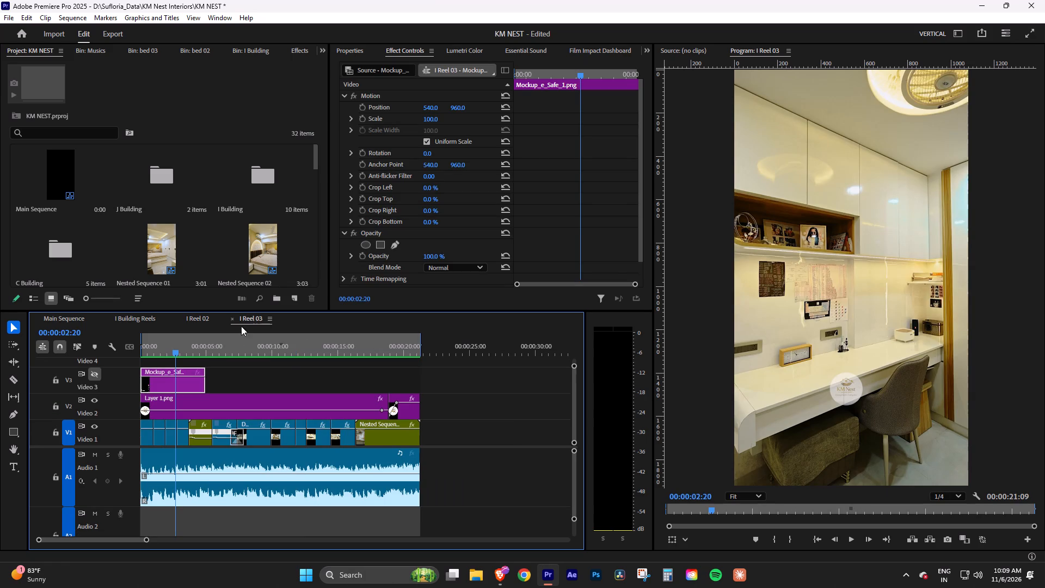
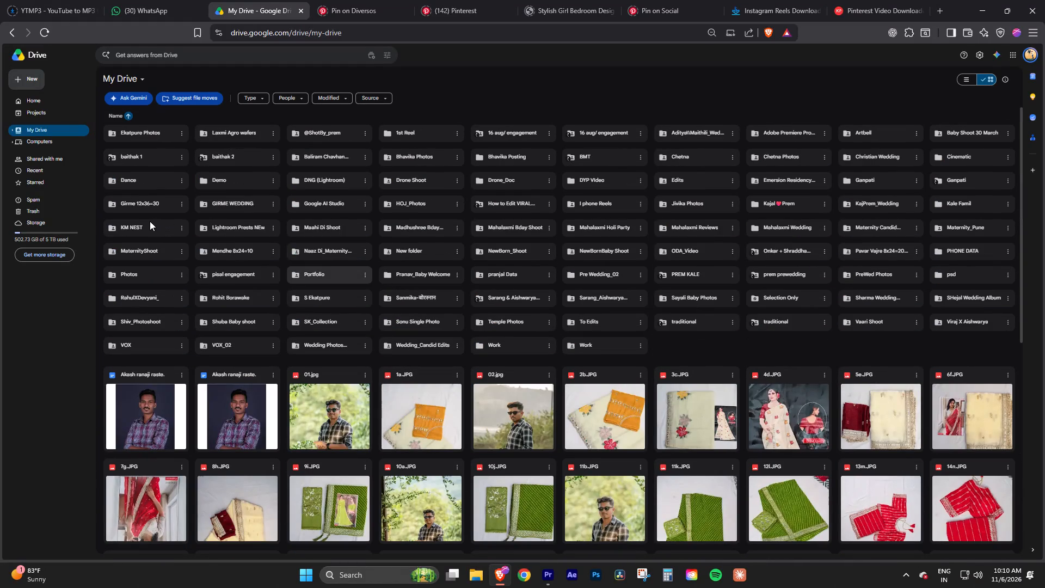
In Google Drive, upload Bedroom 01+ and Bedroom 02+ from the KM Nest Interiors folder into the Building I folder inside KM NEST.
left_click(139, 231)
double_click(156, 229)
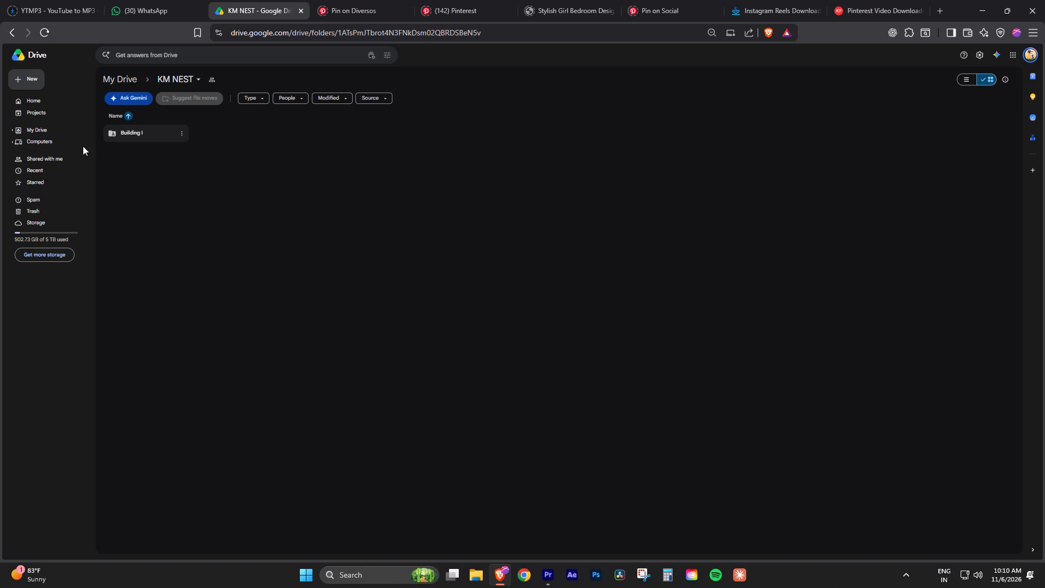
double_click(151, 137)
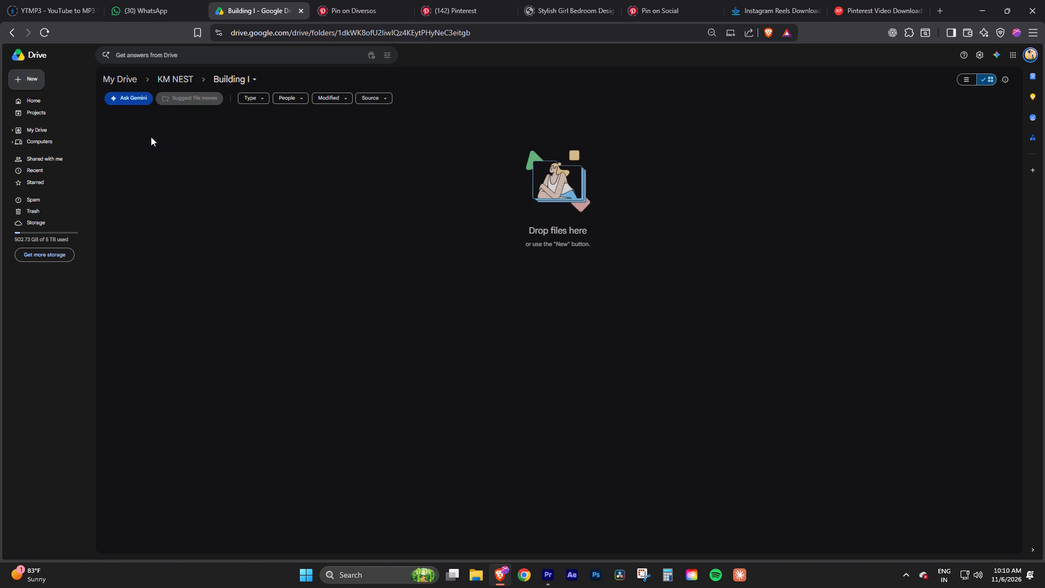
left_click(29, 79)
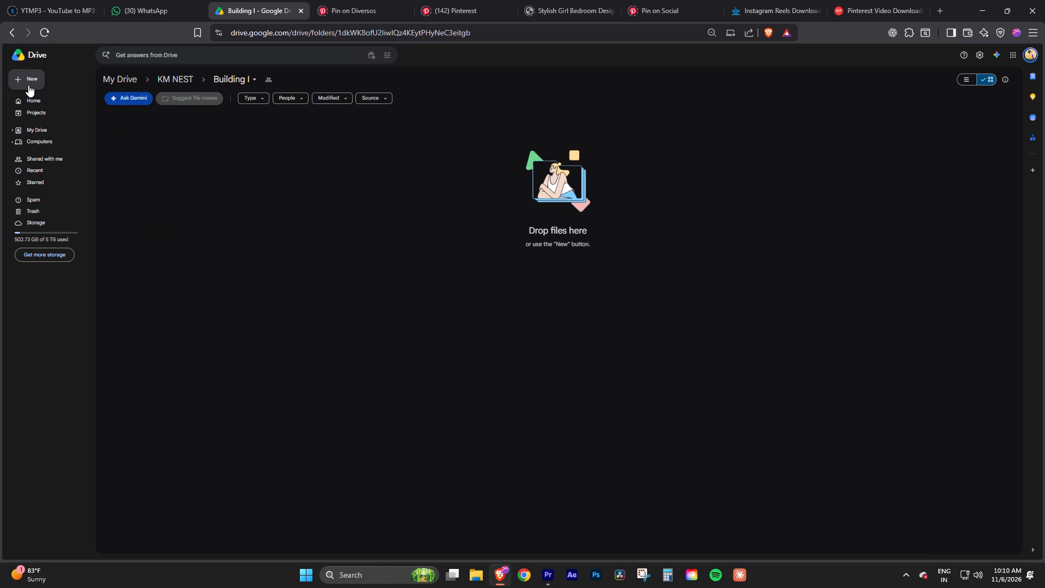
left_click(33, 92)
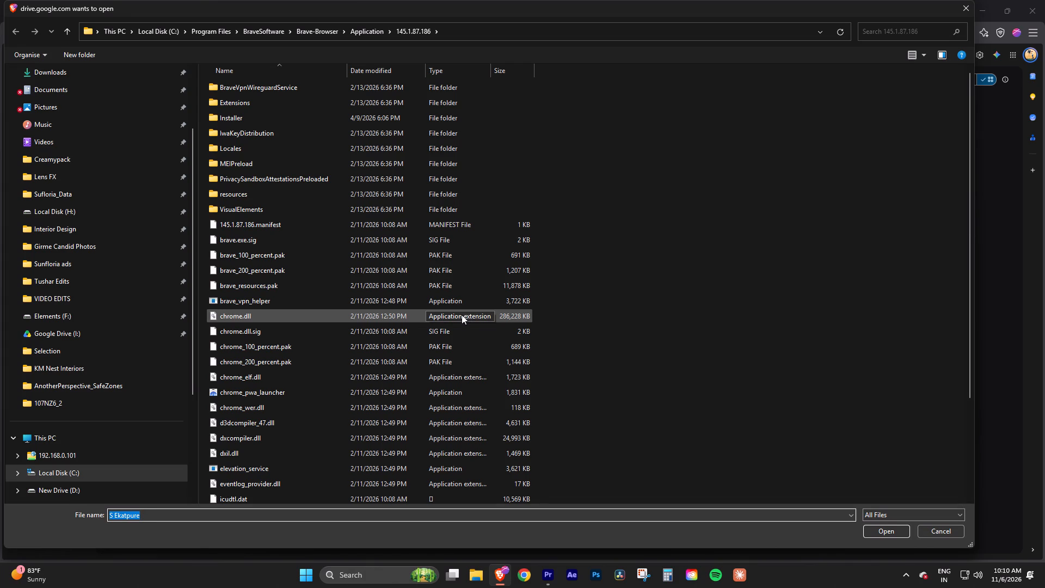
left_click(65, 359)
left_click(59, 367)
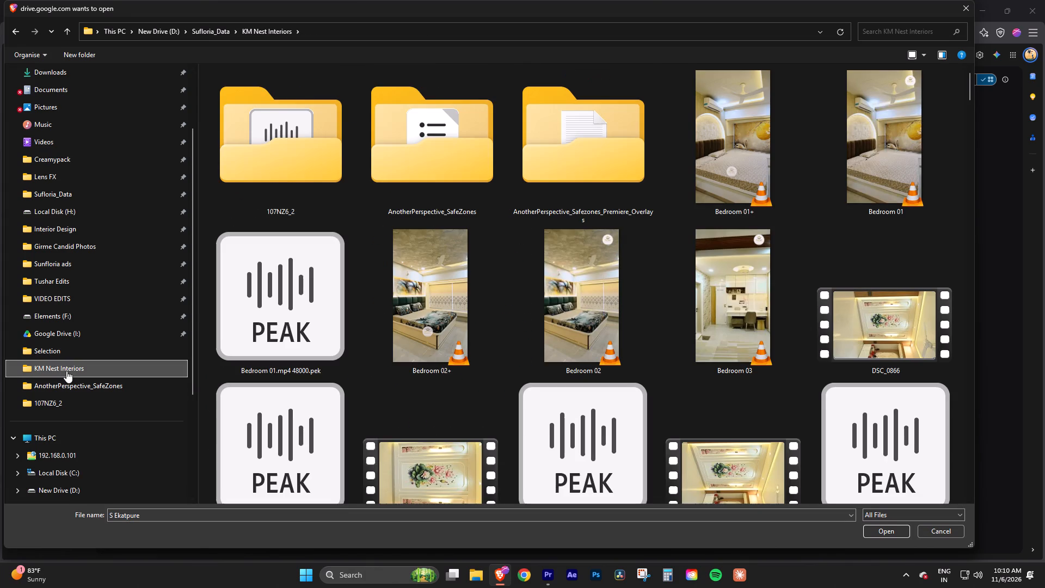
left_click(437, 332)
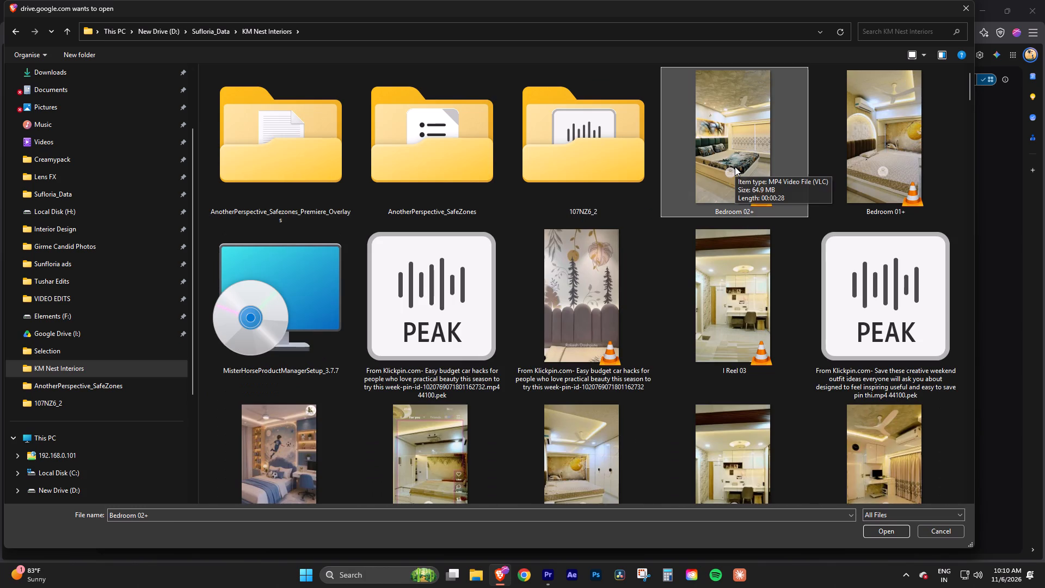
left_click(859, 177)
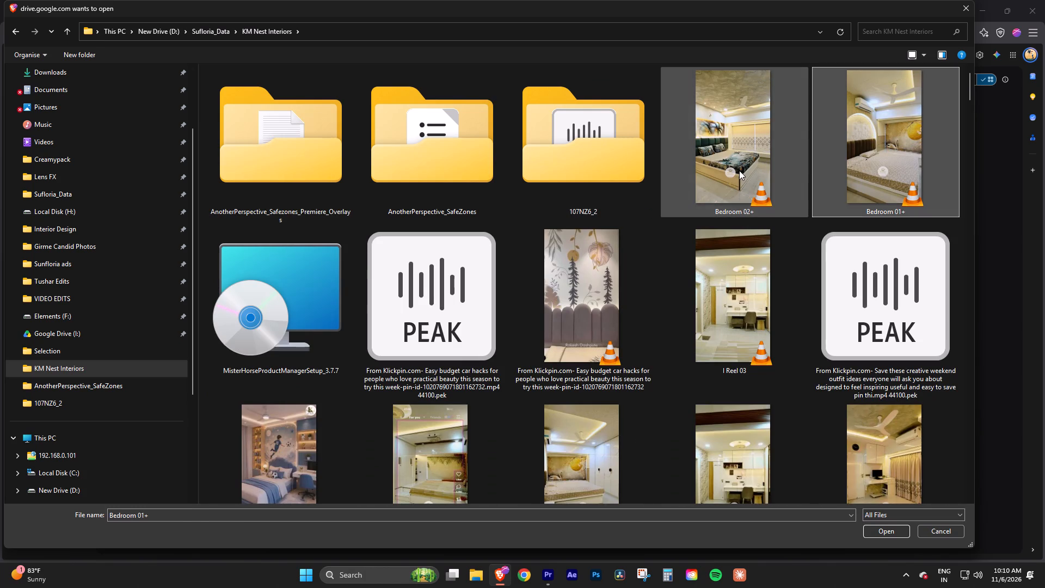
left_click(739, 170, "ctrl")
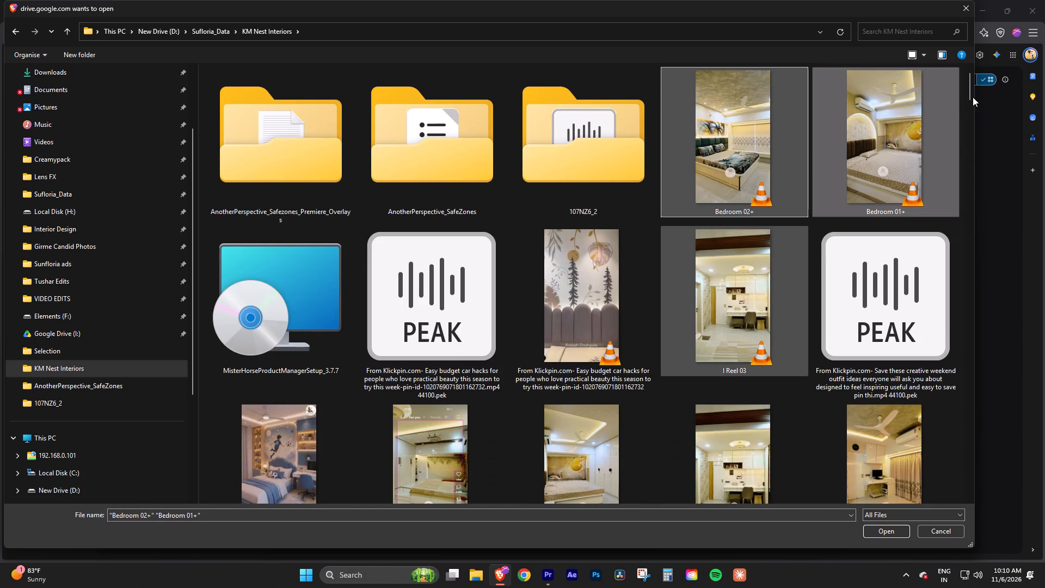
left_click_drag(970, 98, 970, 107)
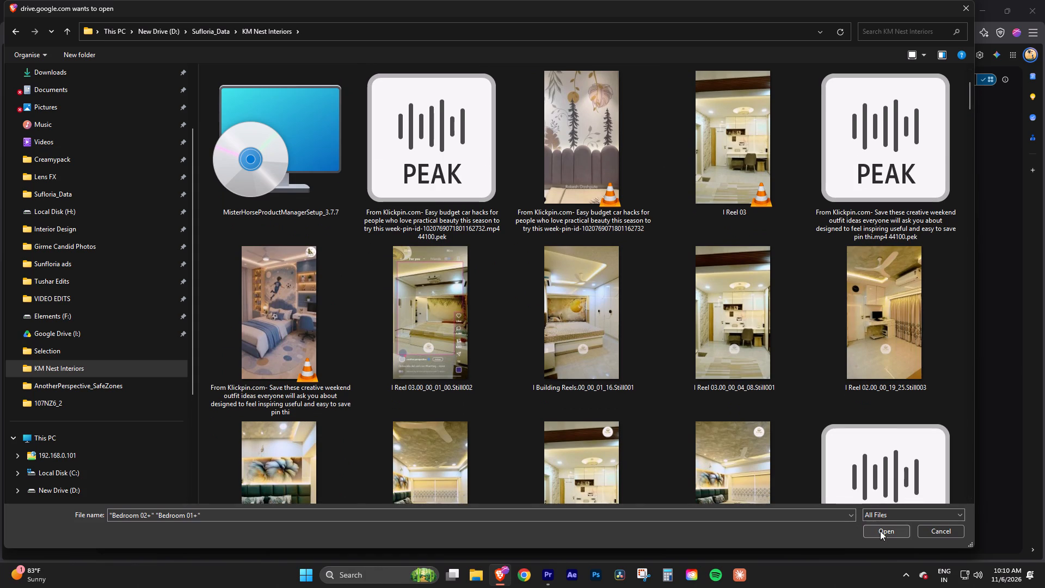
left_click(880, 531)
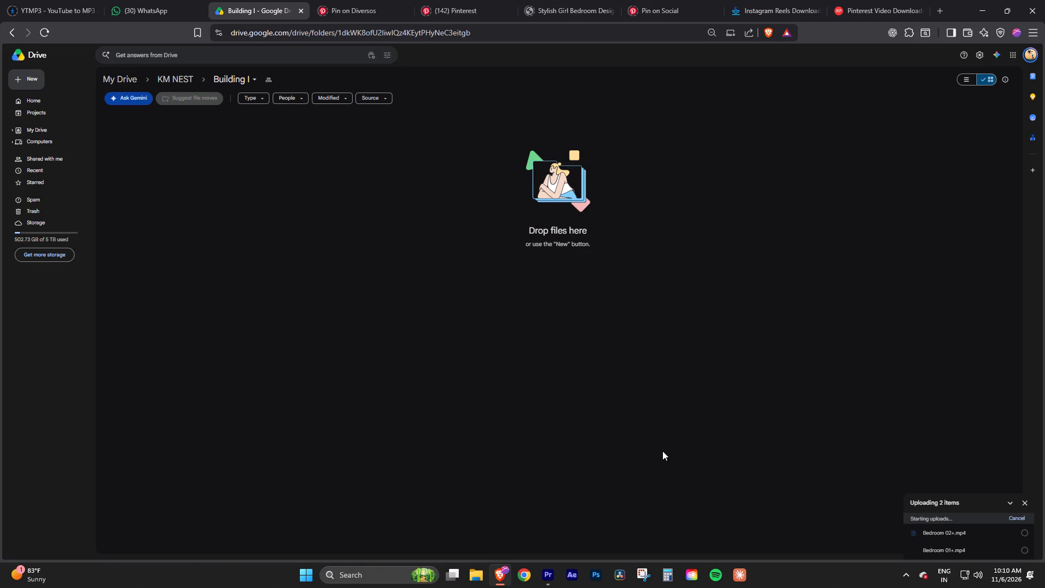
Switch to Premiere Pro and play back the I Reel 03 sequence from the start to check its logo and transitions.
left_click(550, 576)
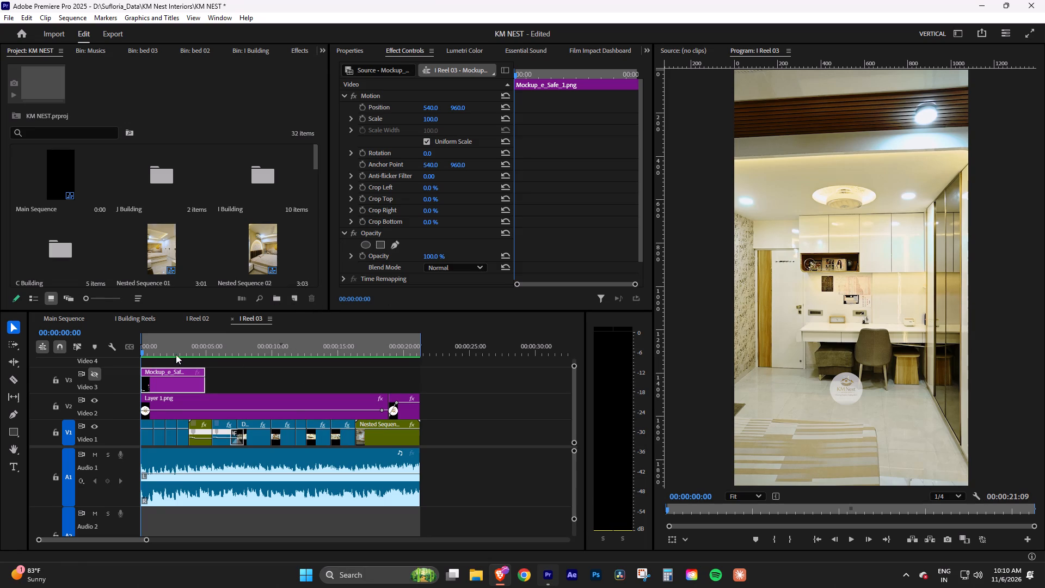
left_click_drag(158, 351, 220, 358)
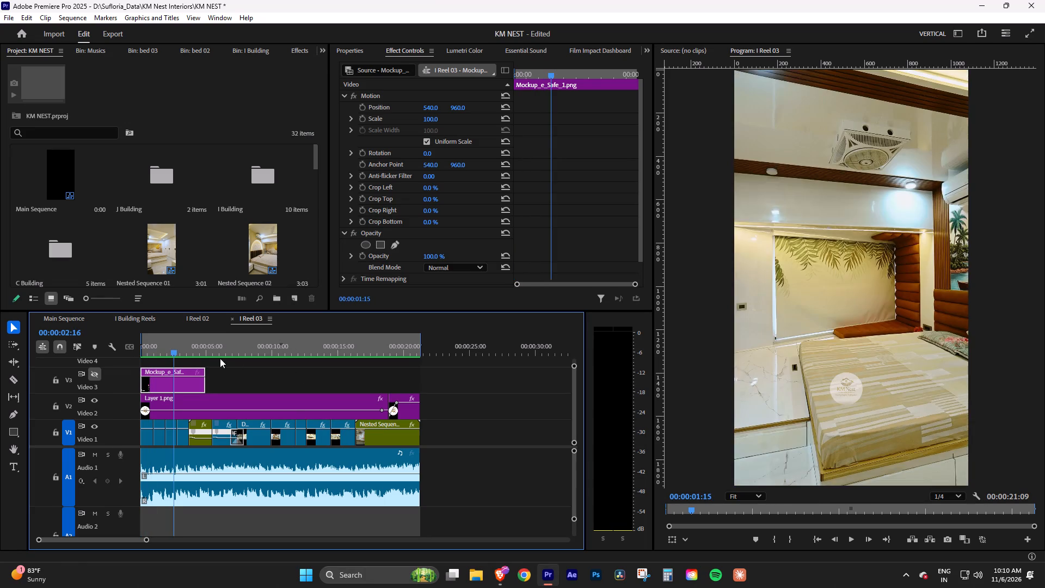
left_click_drag(220, 358, 128, 362)
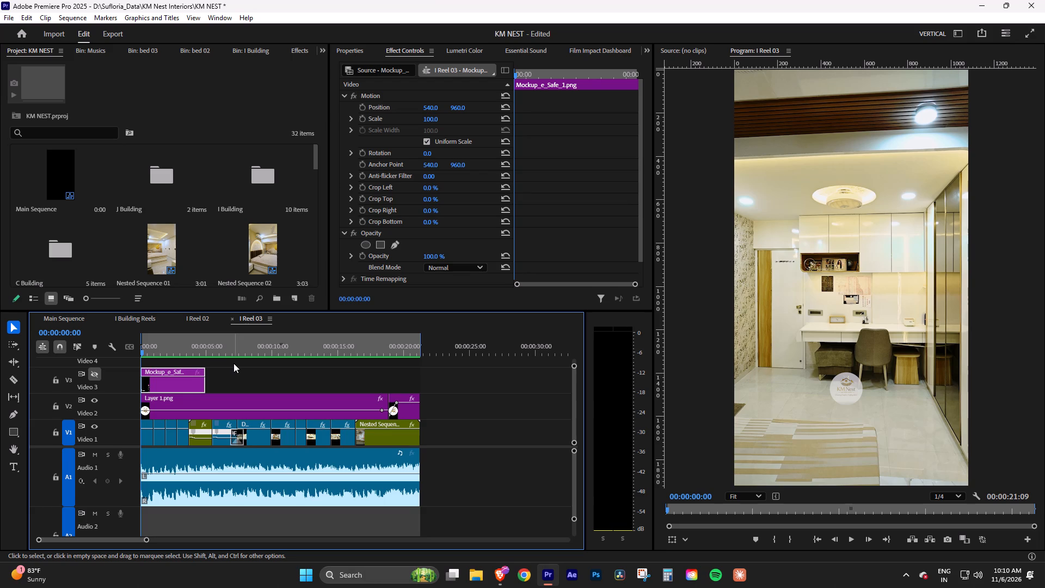
key("space")
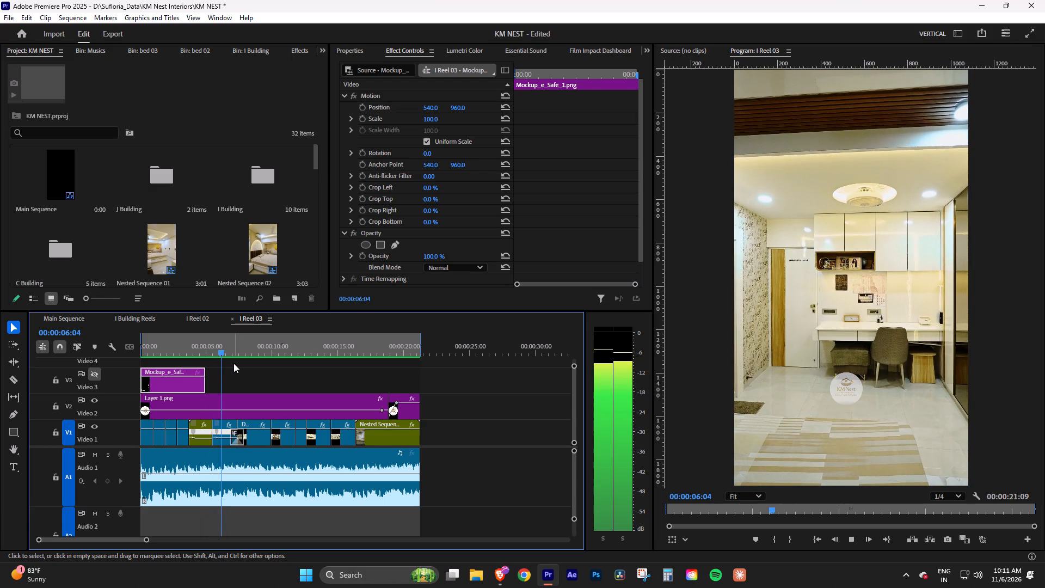
key("space")
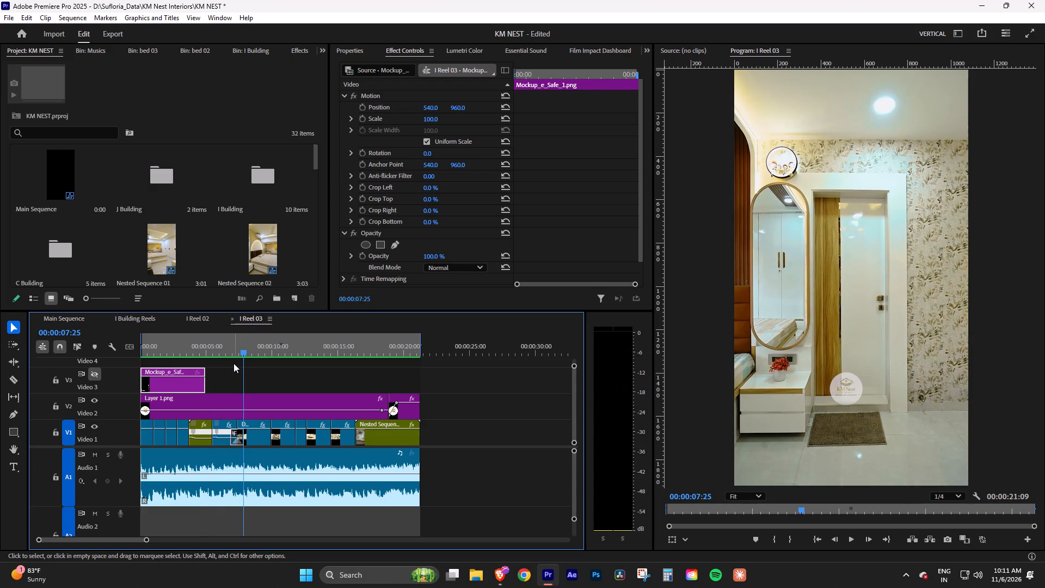
key("ctrl+m")
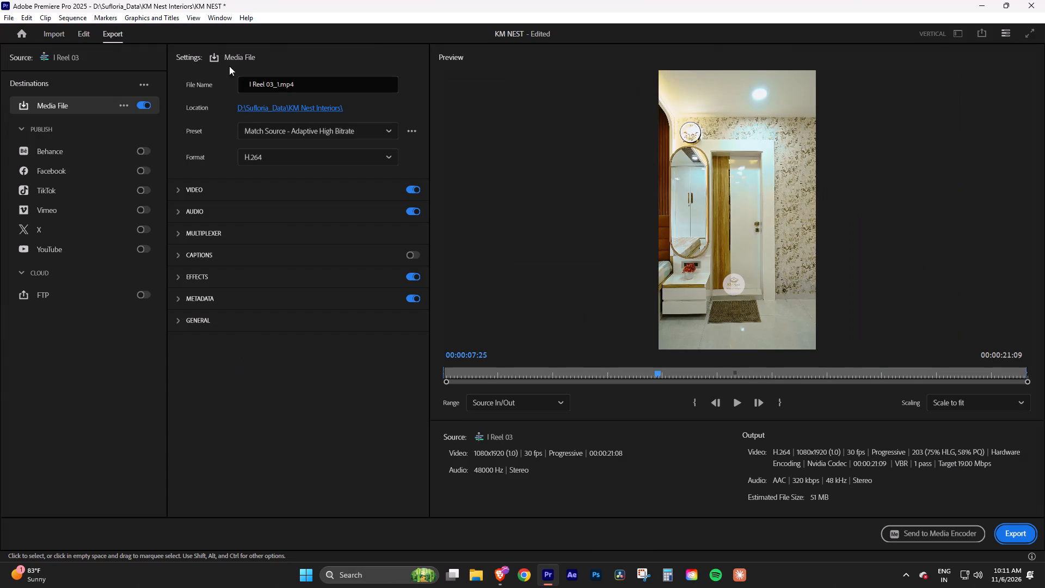
left_click(83, 35)
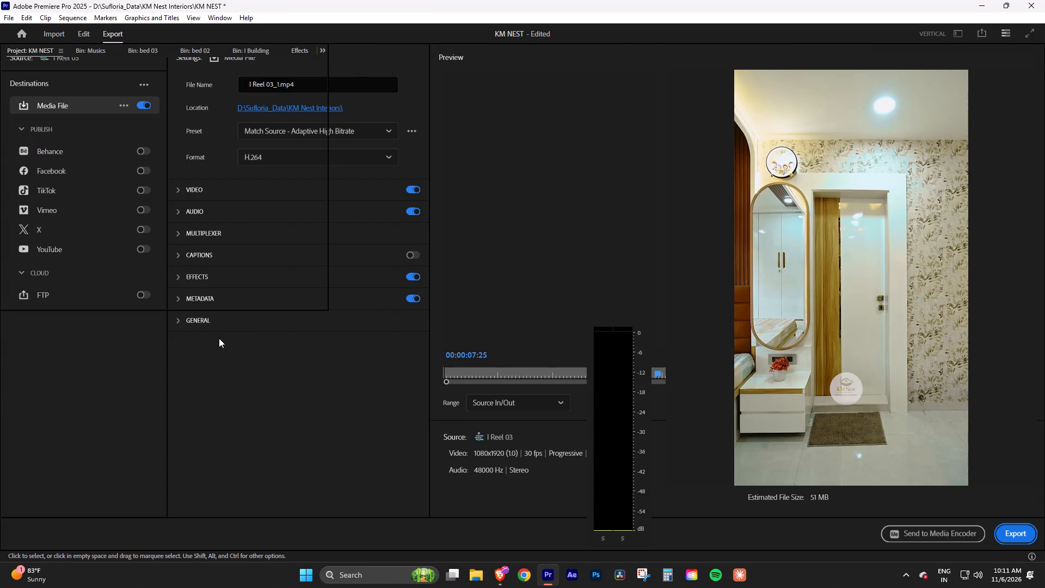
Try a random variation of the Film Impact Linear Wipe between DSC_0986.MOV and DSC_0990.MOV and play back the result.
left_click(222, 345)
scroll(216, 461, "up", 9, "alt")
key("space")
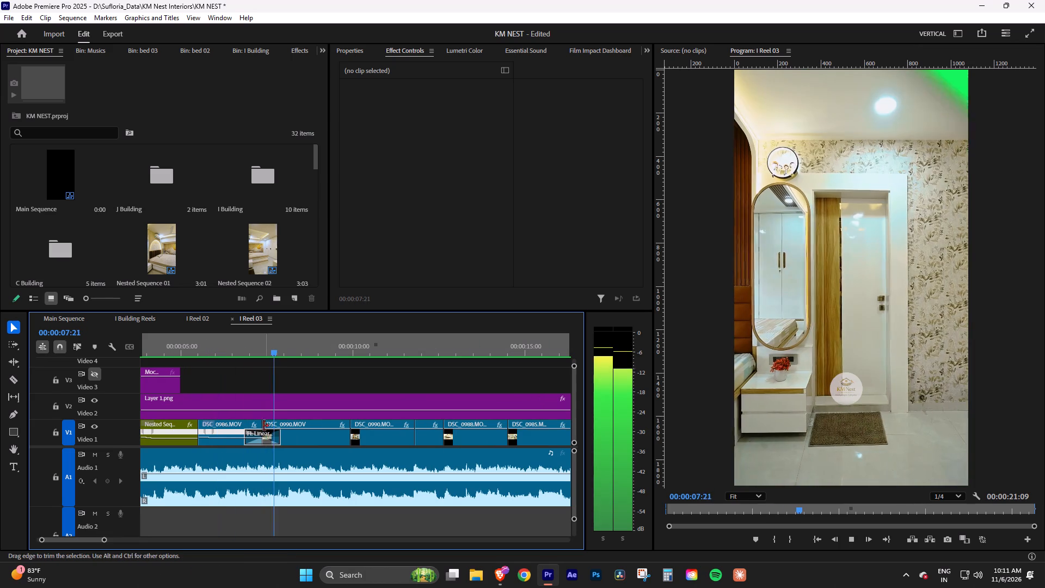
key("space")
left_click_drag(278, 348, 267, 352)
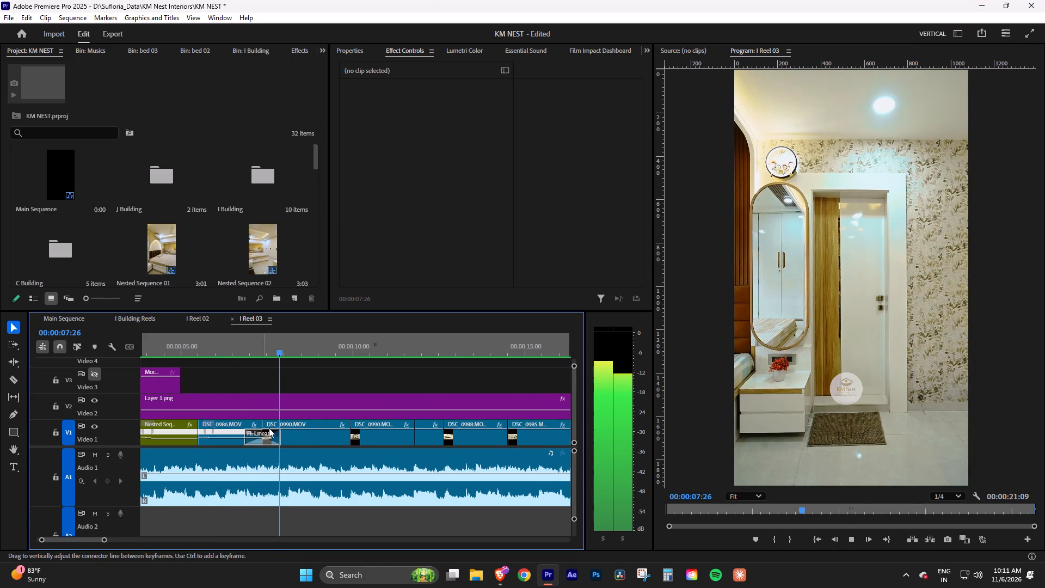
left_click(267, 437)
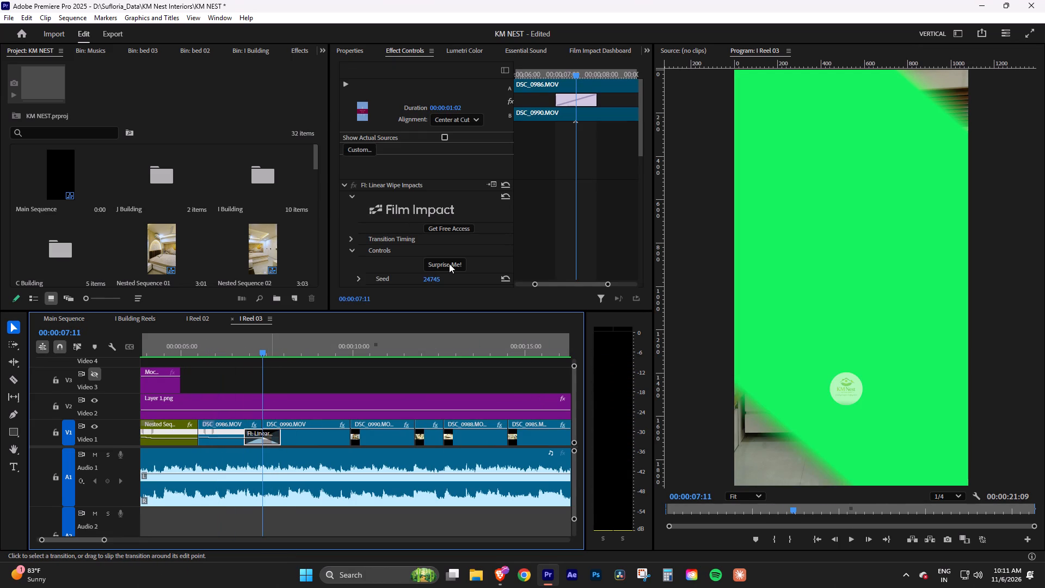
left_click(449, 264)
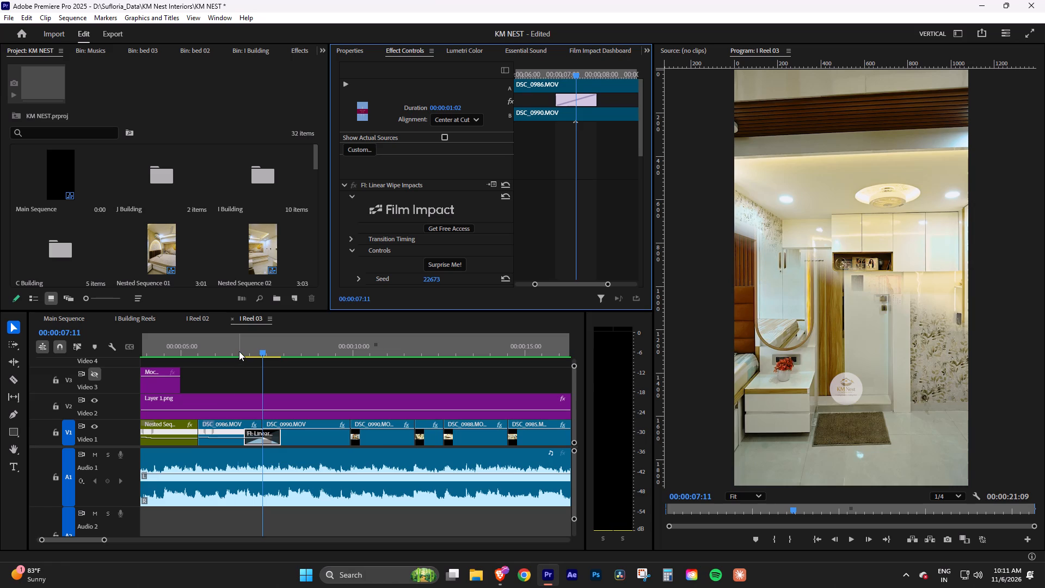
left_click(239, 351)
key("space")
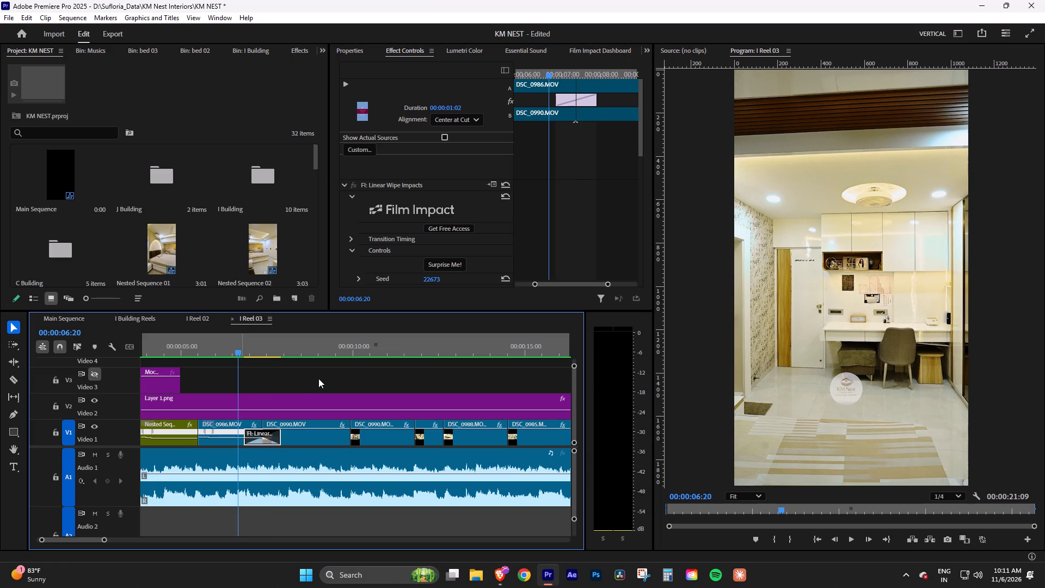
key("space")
Delete the Linear Wipe transition between DSC_0986.MOV and DSC_0990.MOV and play the sequence across the cut from 00:00:06:20.
left_click(266, 435)
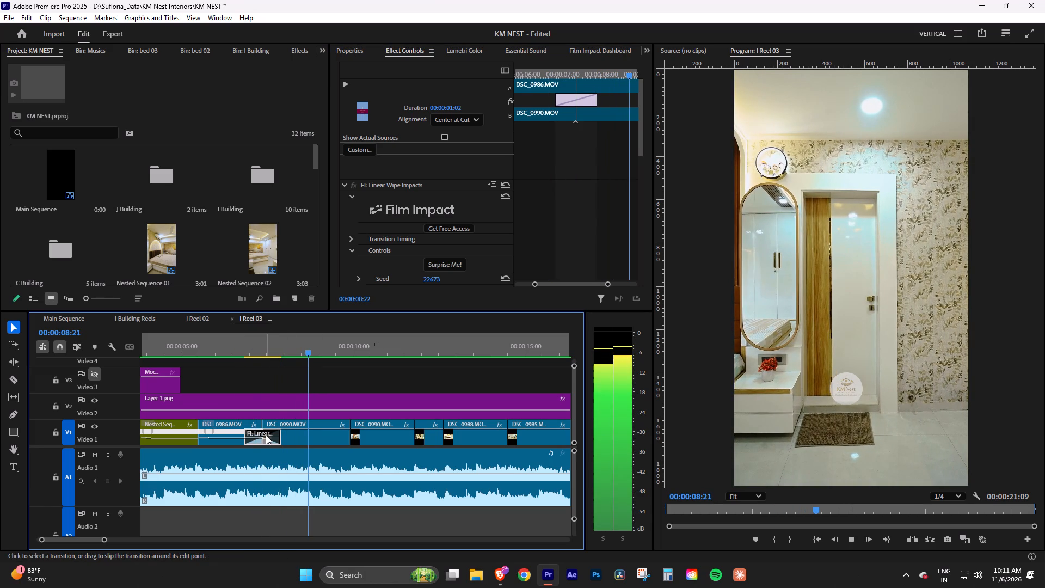
key("Delete")
left_click(239, 348)
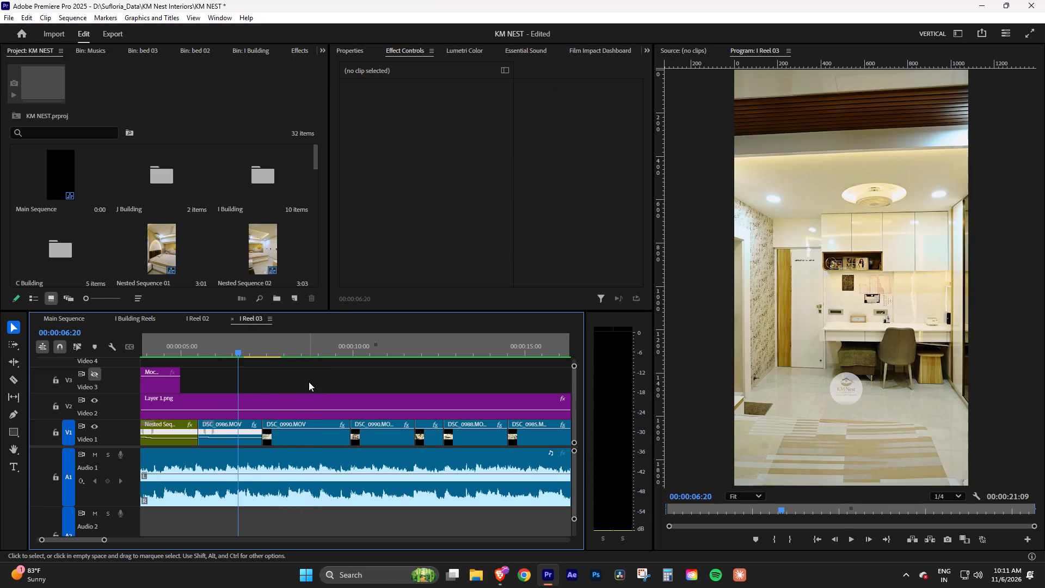
left_click(309, 382)
key("space")
left_click_drag(102, 543, 130, 543)
left_click_drag(103, 541, 123, 541)
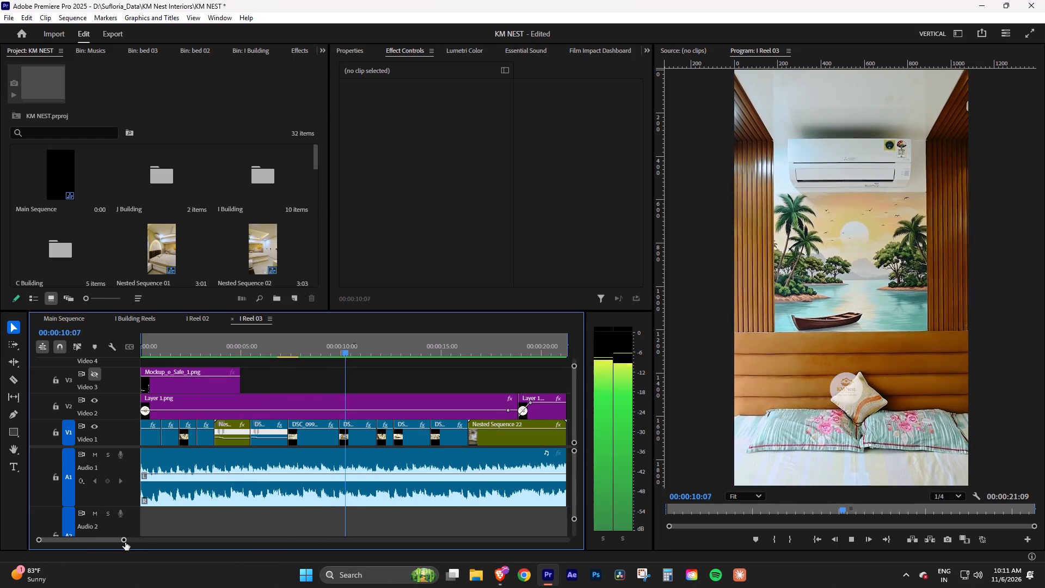
left_click_drag(125, 542, 143, 540)
key("space")
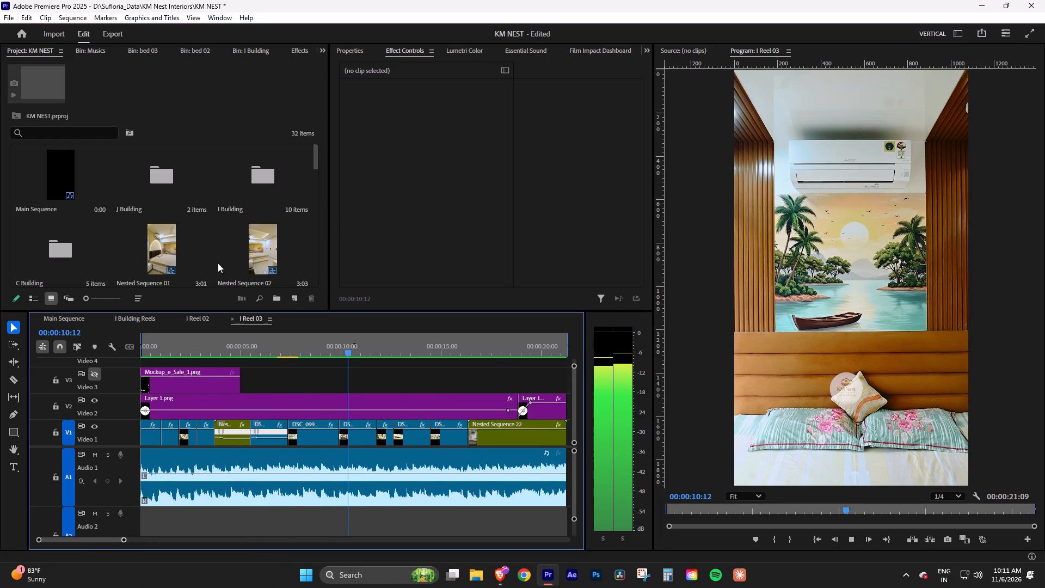
Render the I Reel 03 sequence from In to Out, preview its opening, and return the playhead to 00:00:00:00.
left_click(78, 16)
left_click(88, 59)
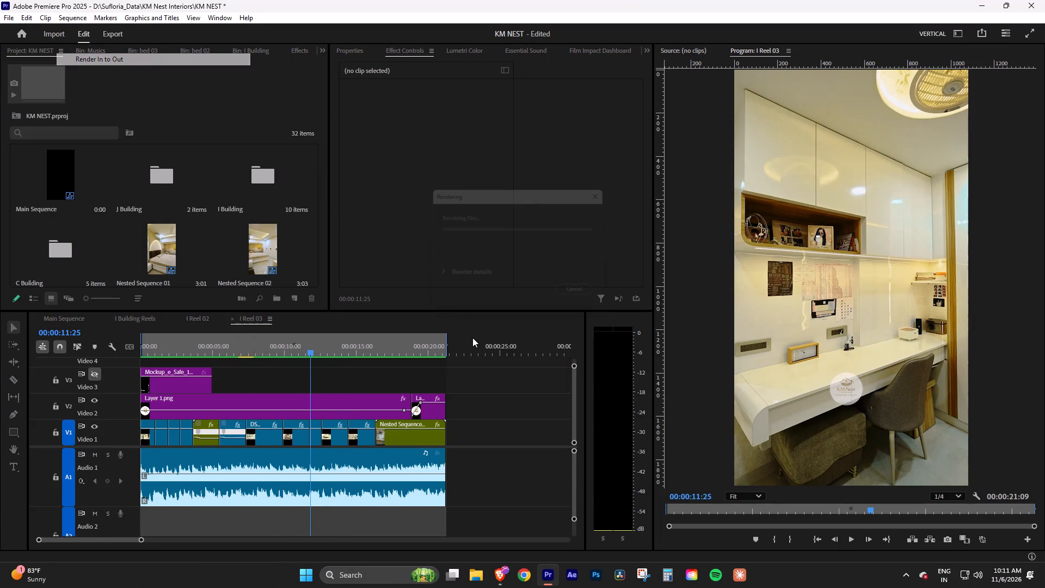
left_click_drag(503, 192, 483, 150)
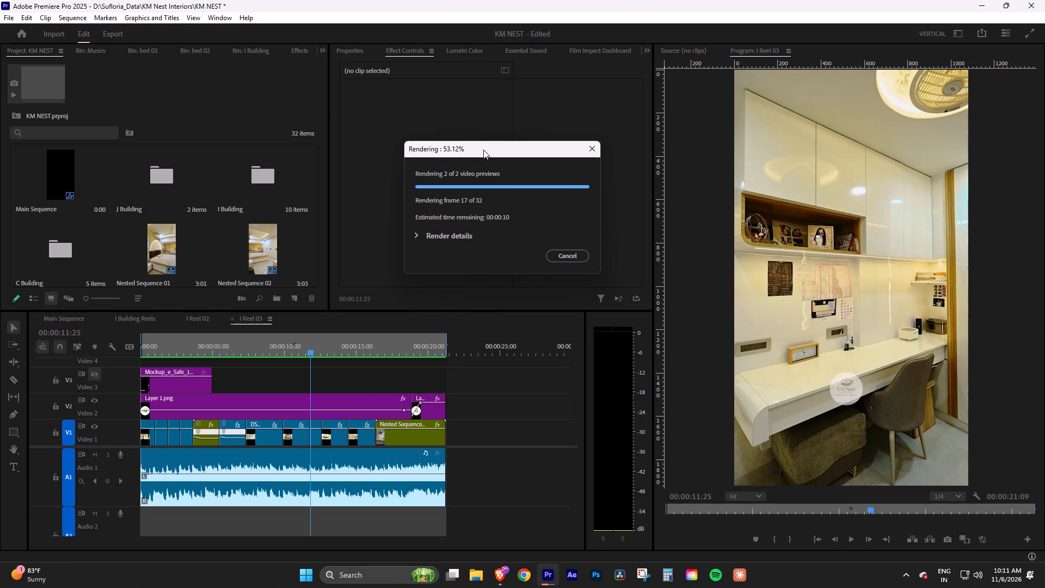
left_click_drag(297, 346, 146, 354)
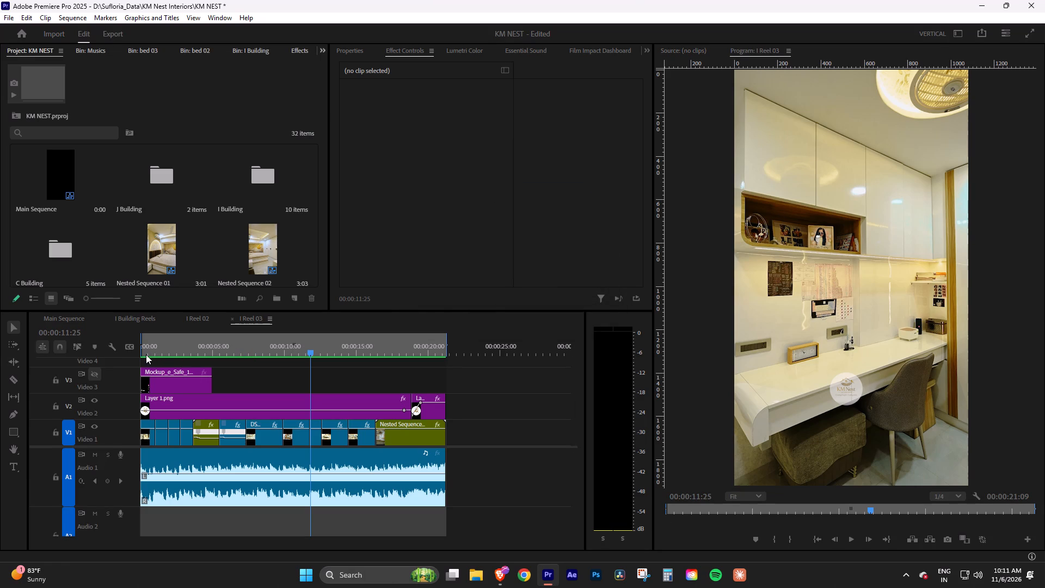
left_click_drag(146, 354, 127, 357)
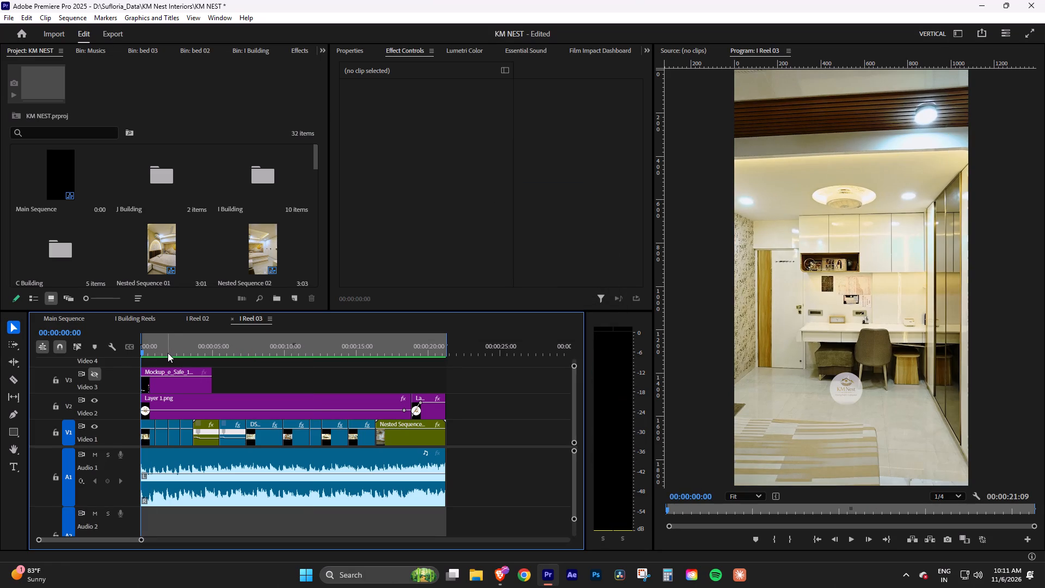
key("space")
key("space")
left_click_drag(172, 352, 113, 356)
key("space")
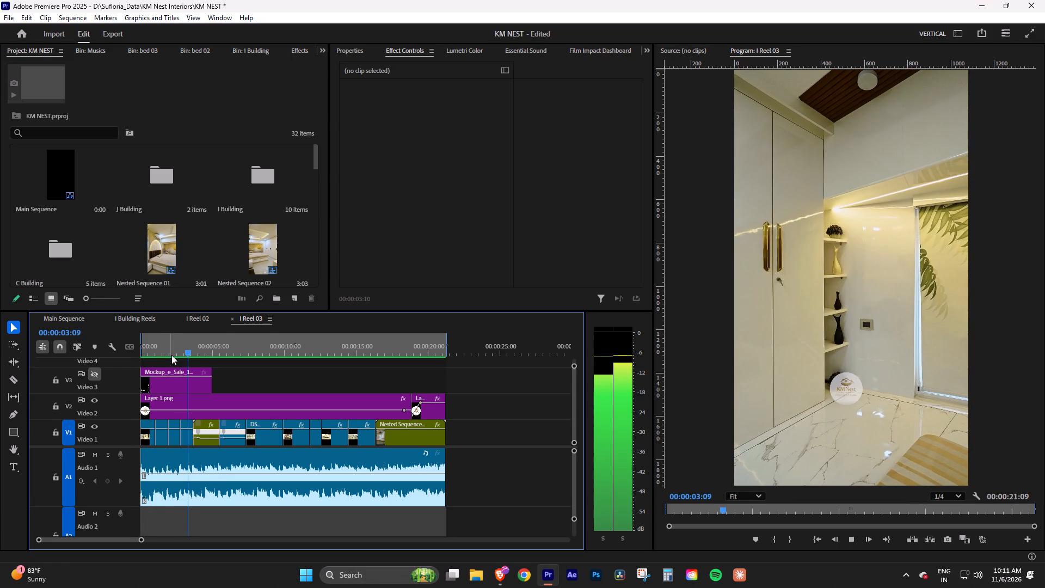
left_click_drag(186, 354, 129, 352)
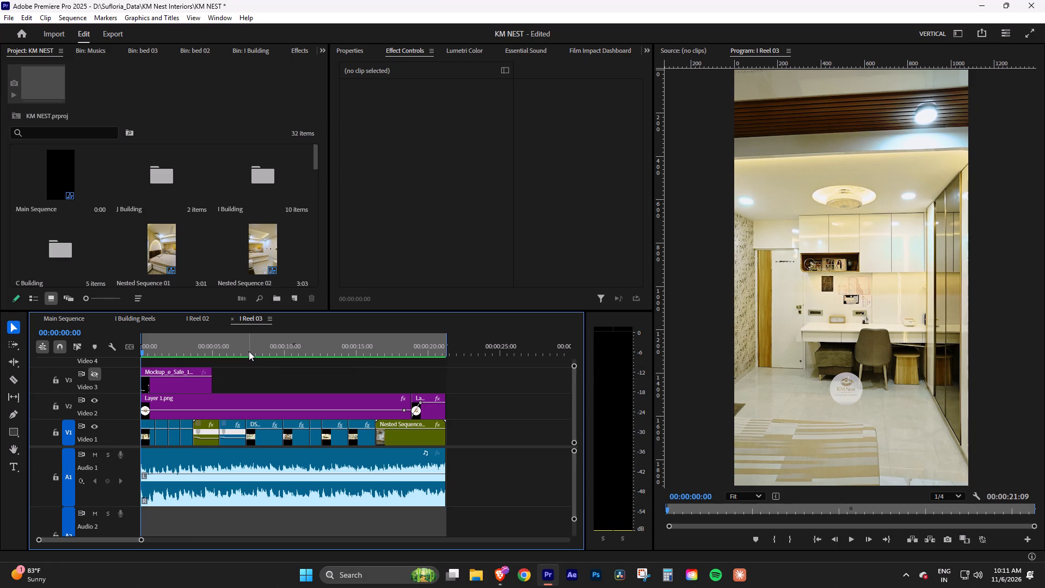
Export the I Reel 03 sequence as Bedroom 03+.mp4 to the KM Nest Interiors folder.
key("ctrl+m")
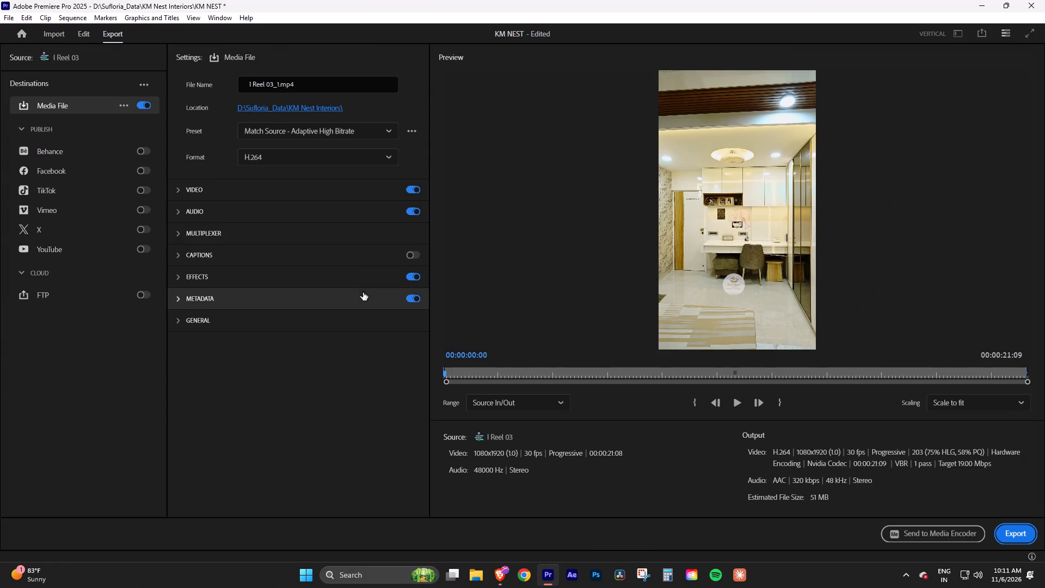
left_click(300, 111)
left_click(786, 152)
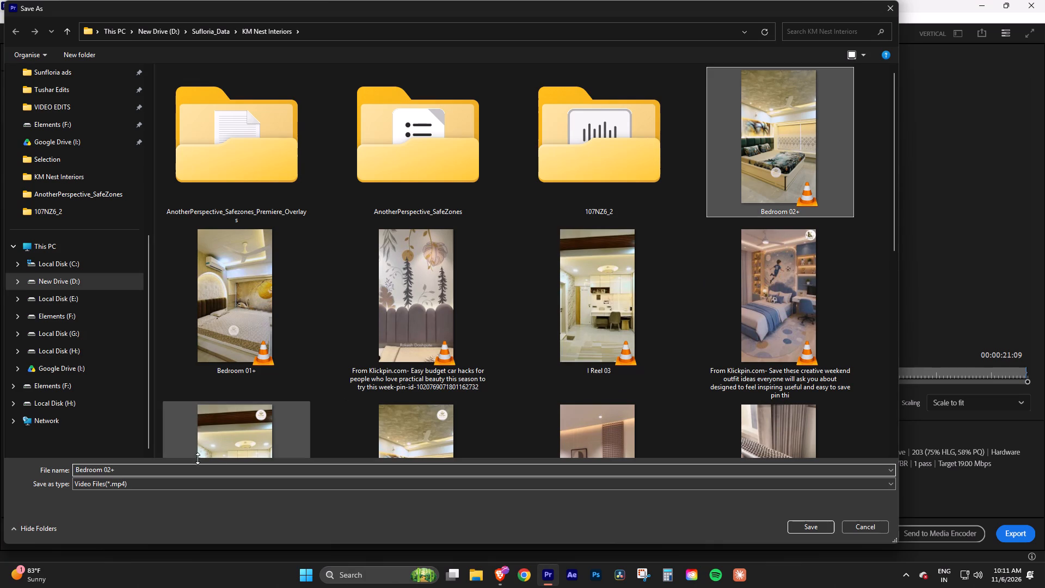
left_click(122, 467)
left_click(122, 470)
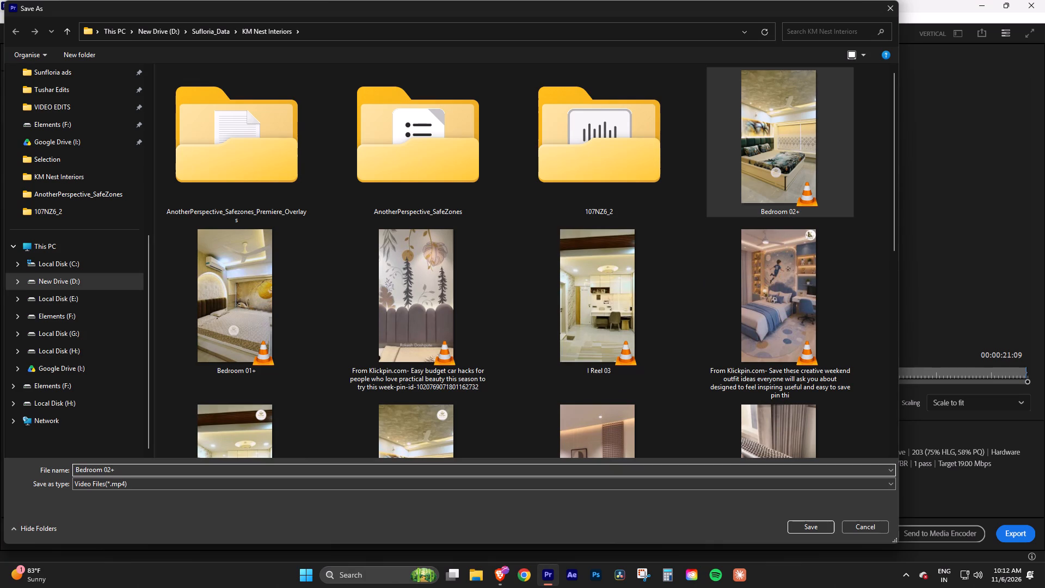
key("Left")
key("Left")
key("BackSpace")
key("3")
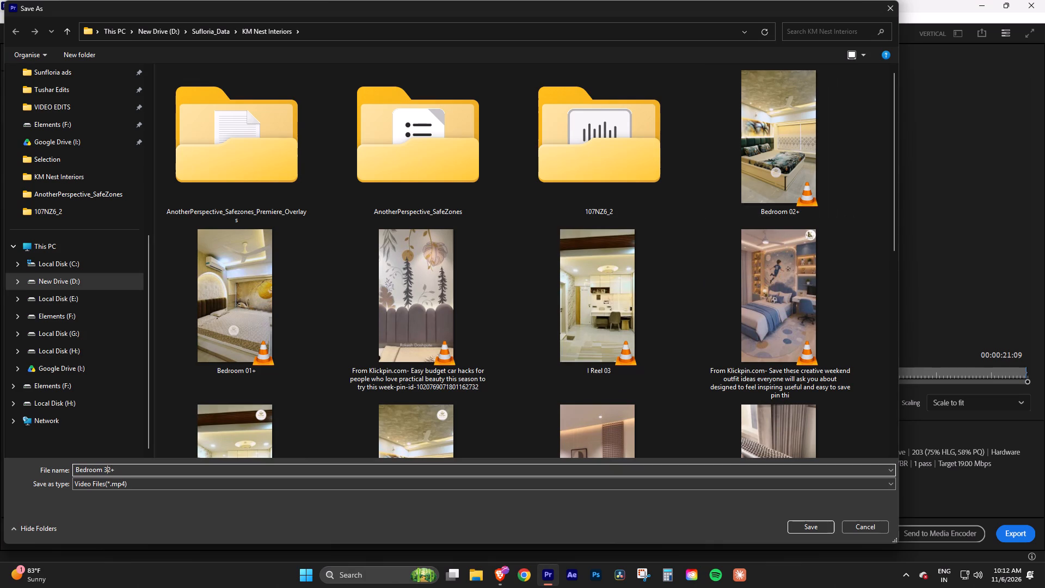
key("Right")
key("BackSpace")
key("BackSpace")
type("03")
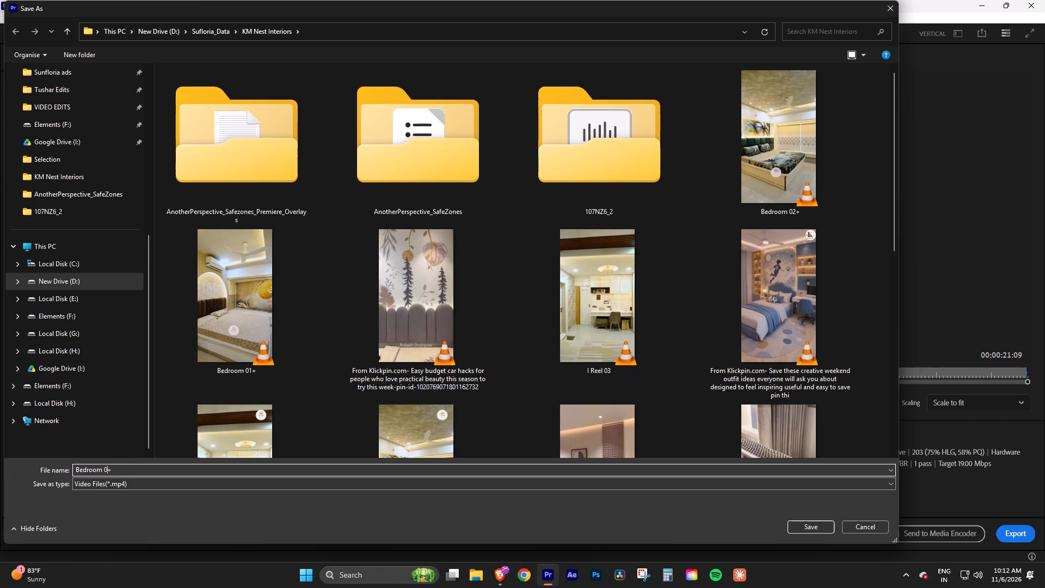
left_click(802, 529)
left_click(1014, 528)
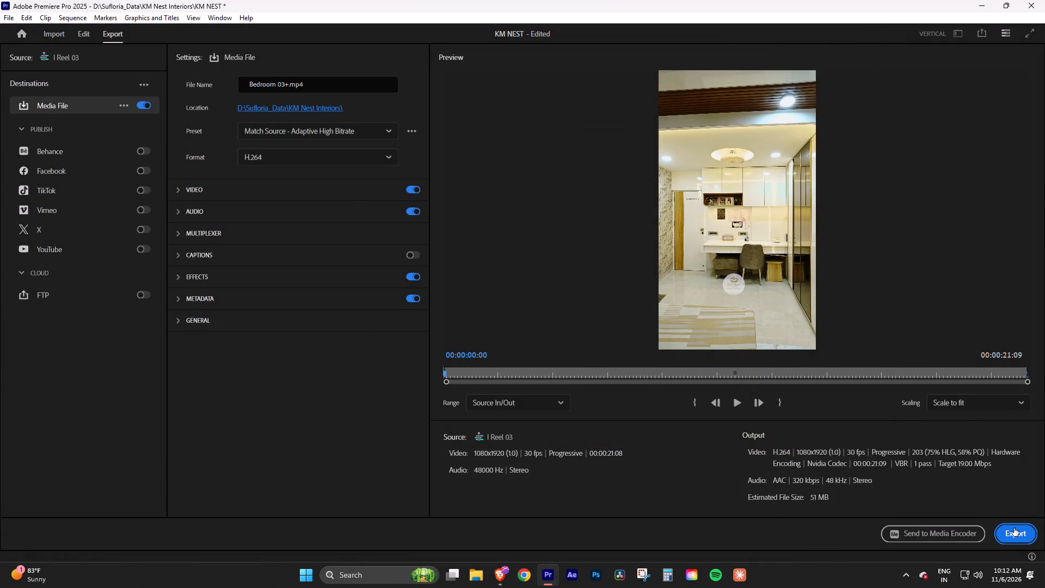
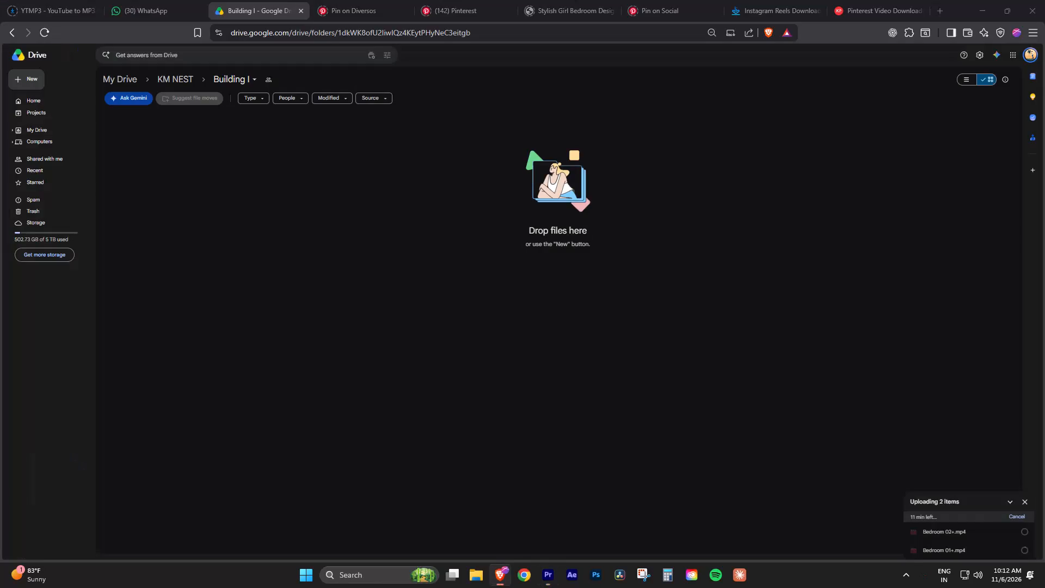
Upload Bedroom 03+ from the KM Nest Interiors folder to the Building I folder in Drive.
left_click(20, 76)
left_click(42, 96)
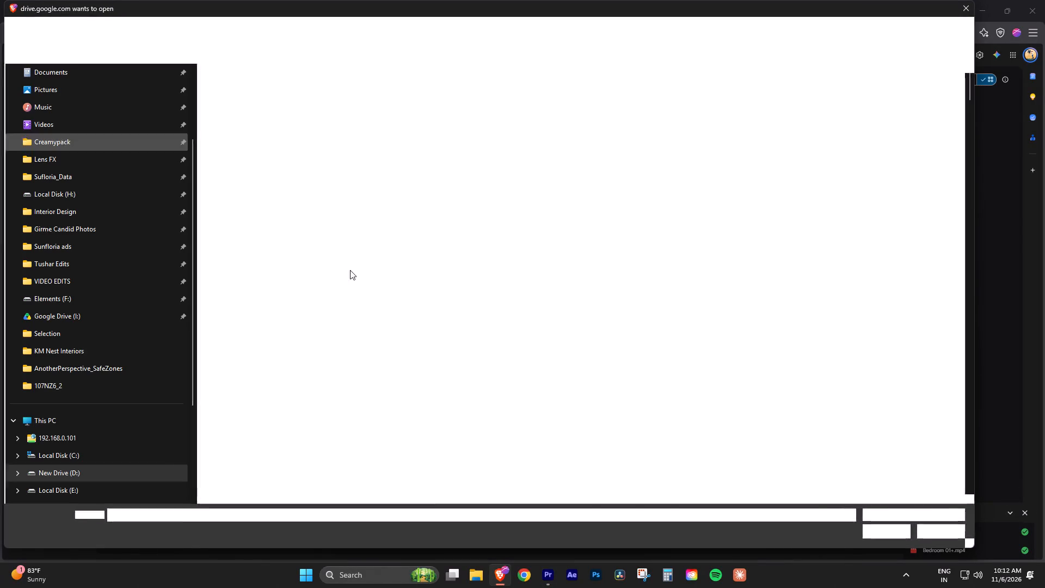
left_click(724, 296)
left_click(882, 529)
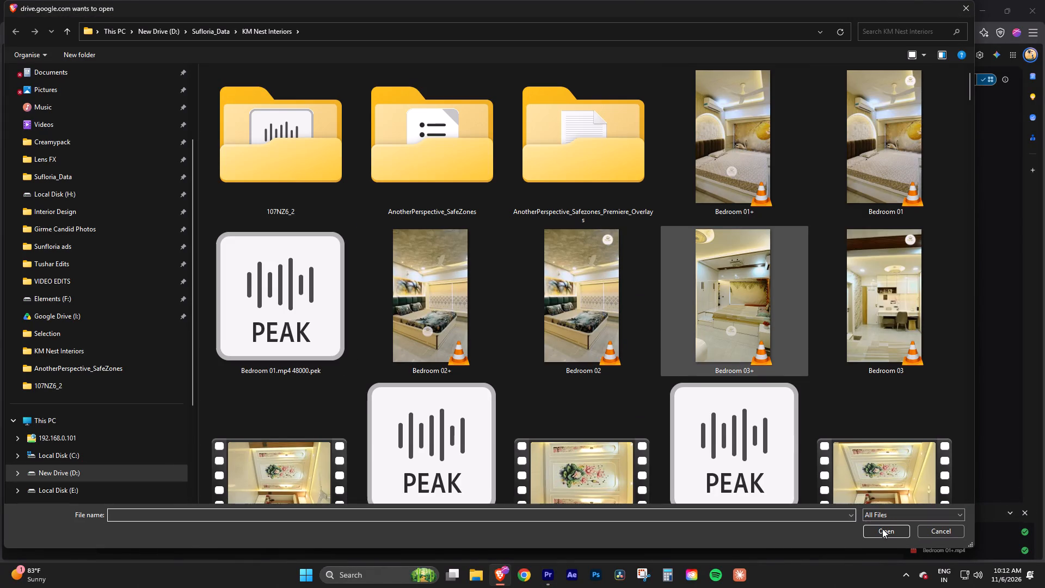
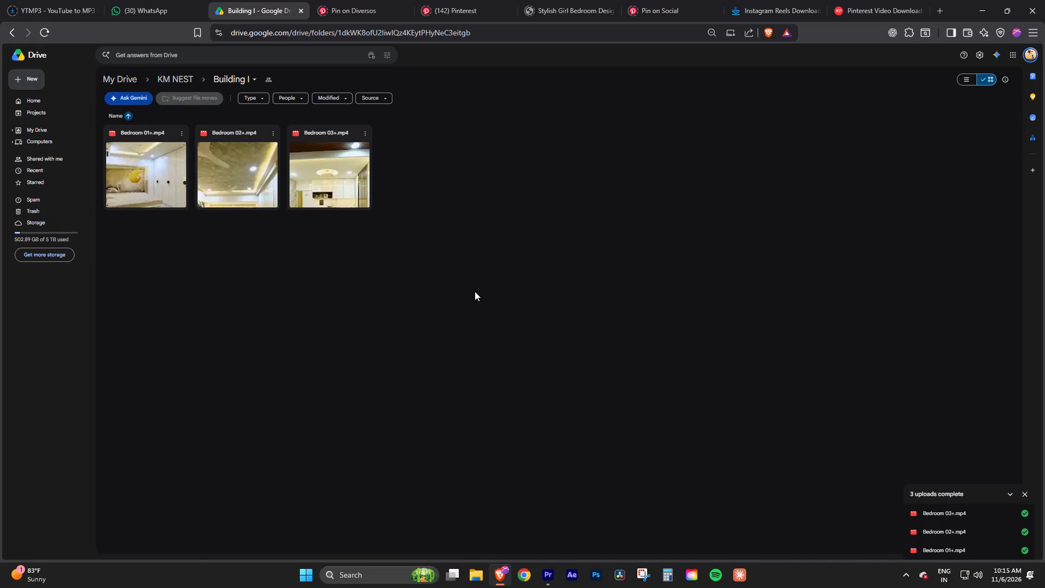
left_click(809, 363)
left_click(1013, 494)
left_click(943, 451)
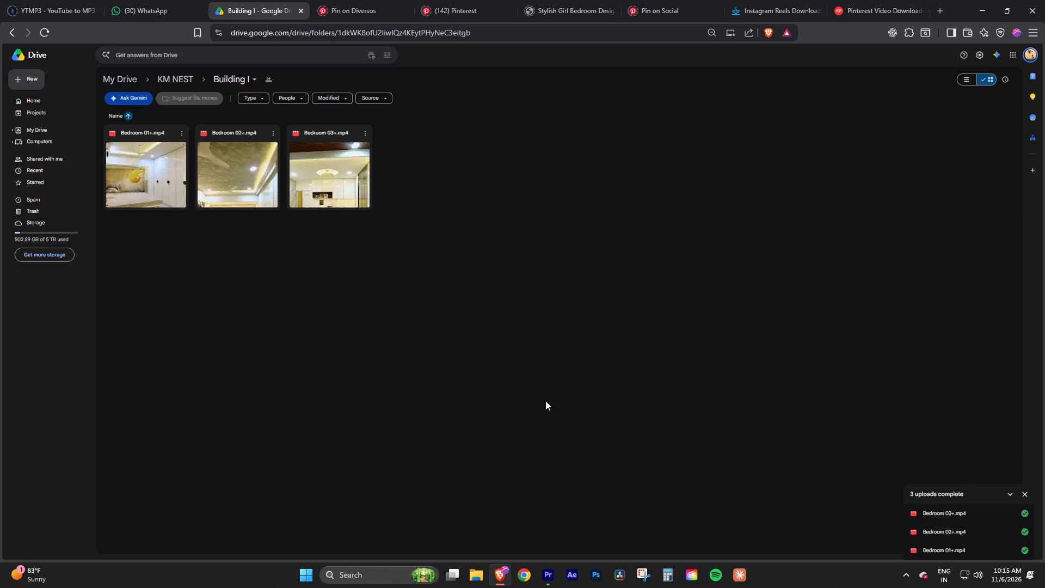